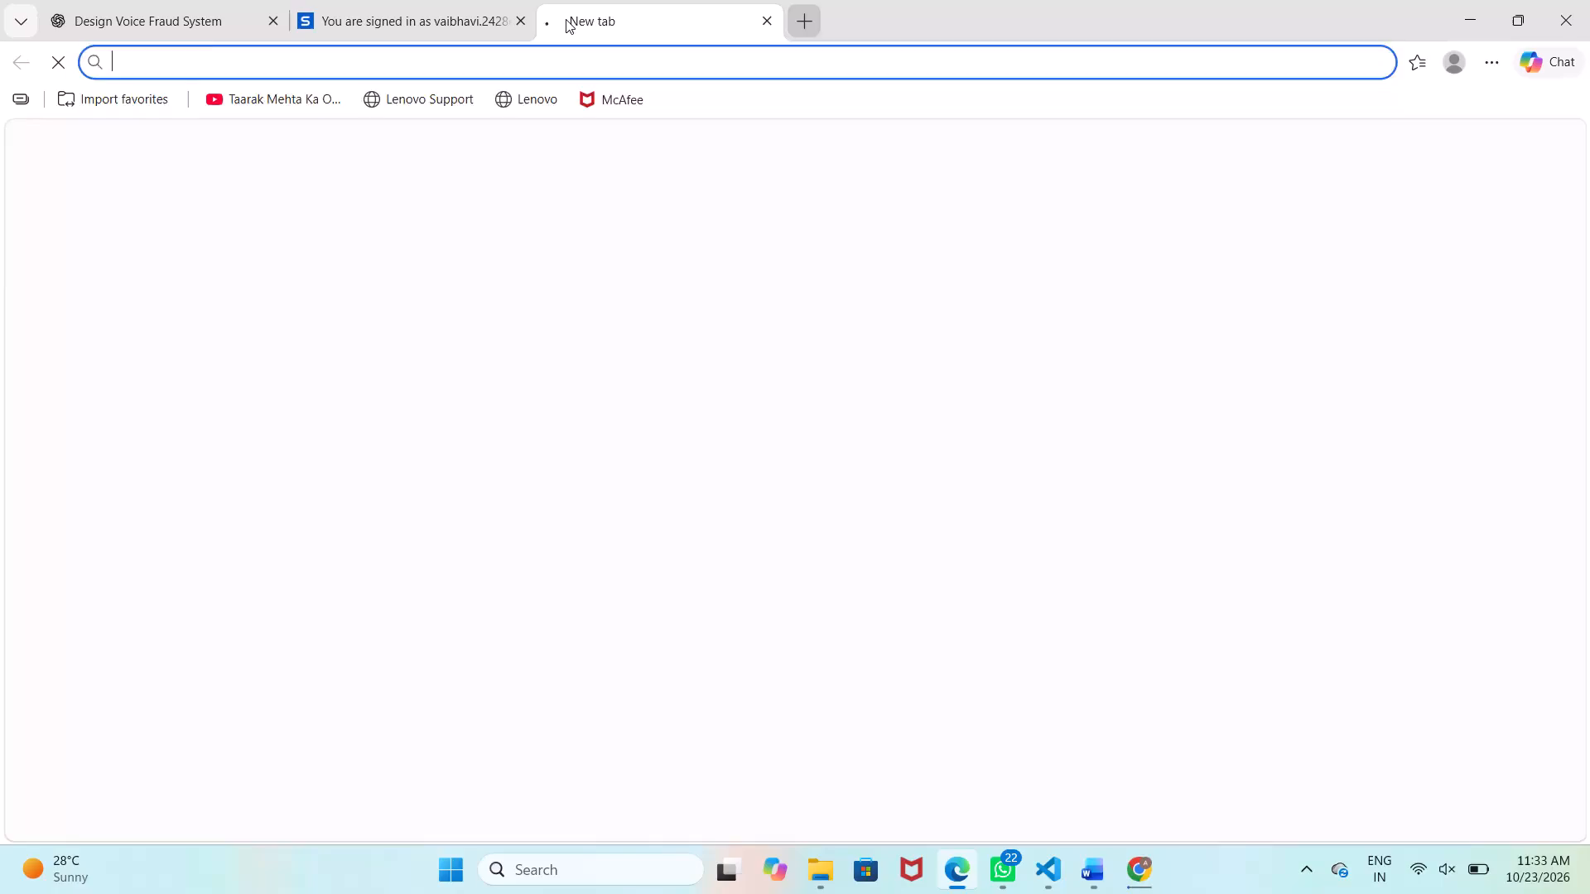
Open the SIH PPT_20240919_132920_0000.pdf presentation in Canva, view its pages 2 and 3, and leave it again.
{"action": "type", "text": "anva"}
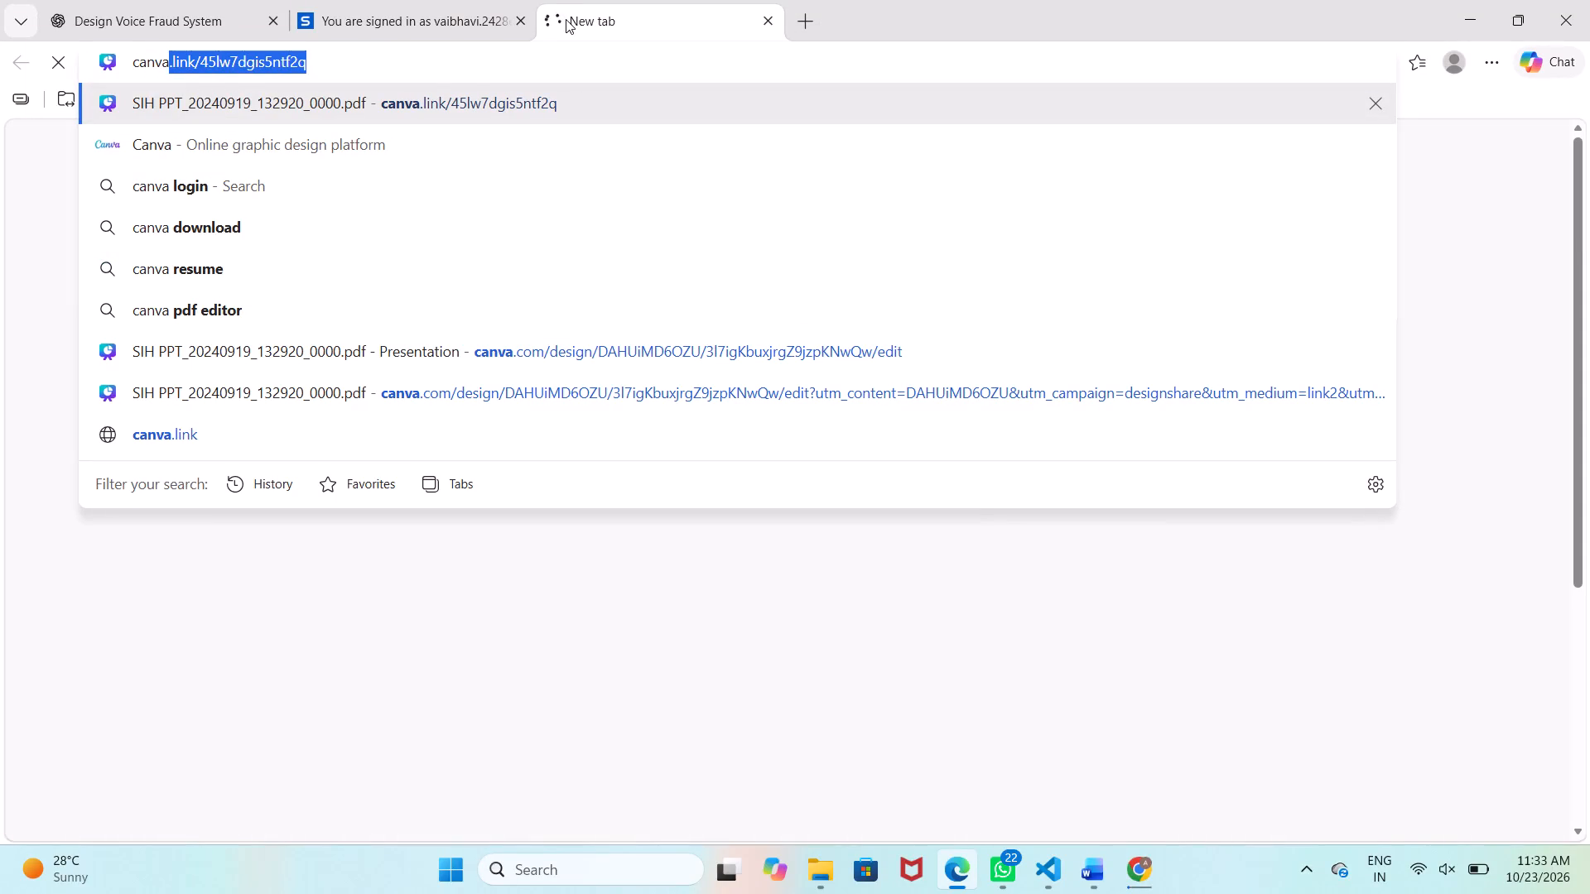
{"action": "left_click", "coordinate": [509, 352]}
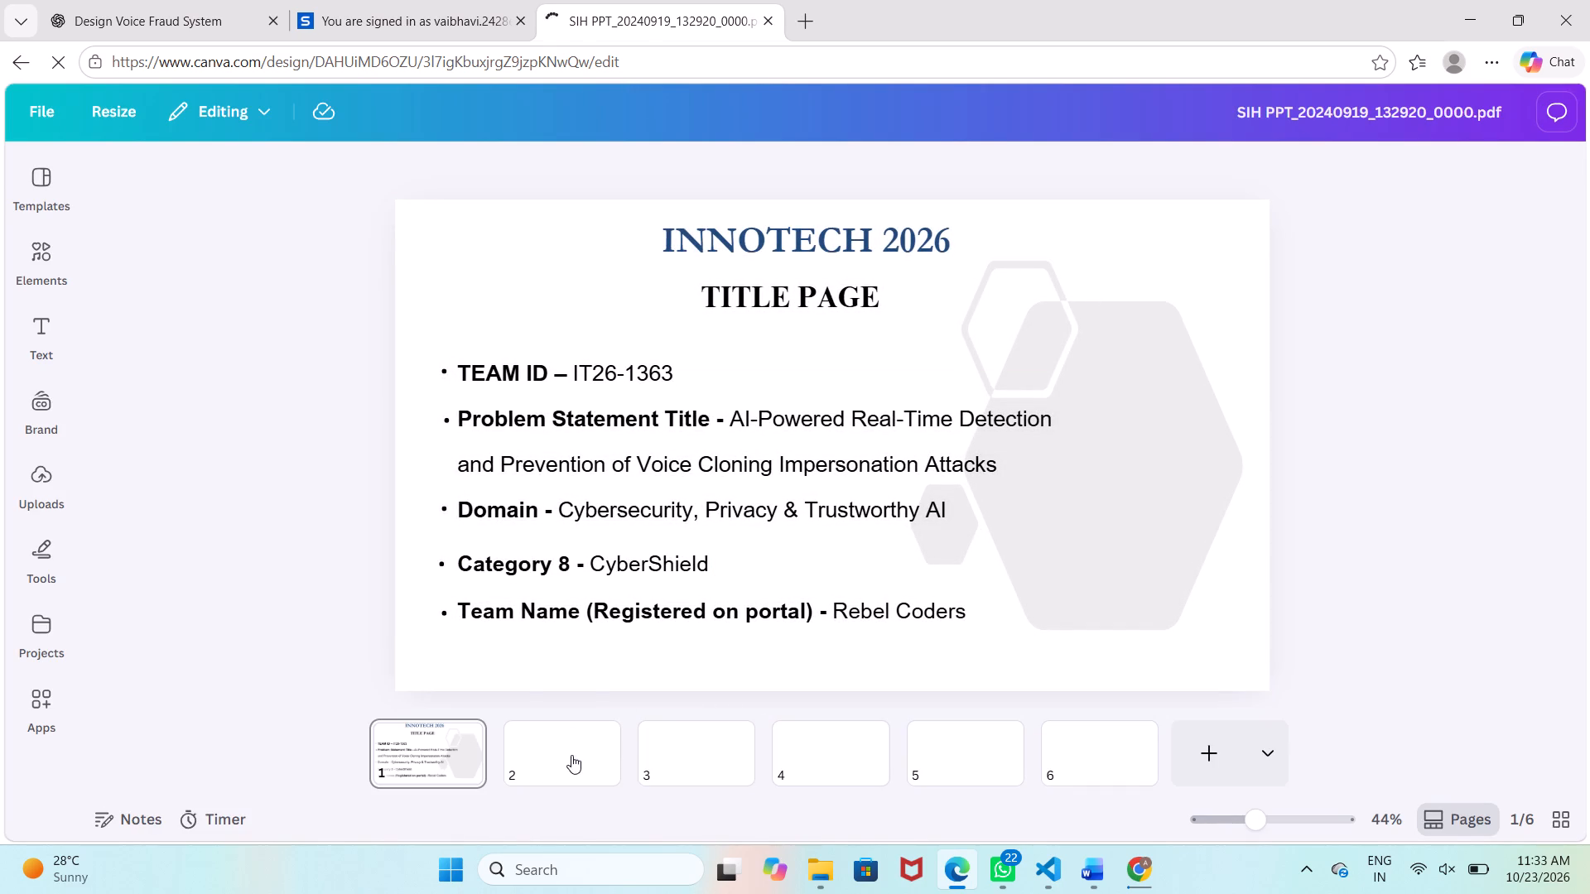
{"action": "left_click", "coordinate": [582, 762]}
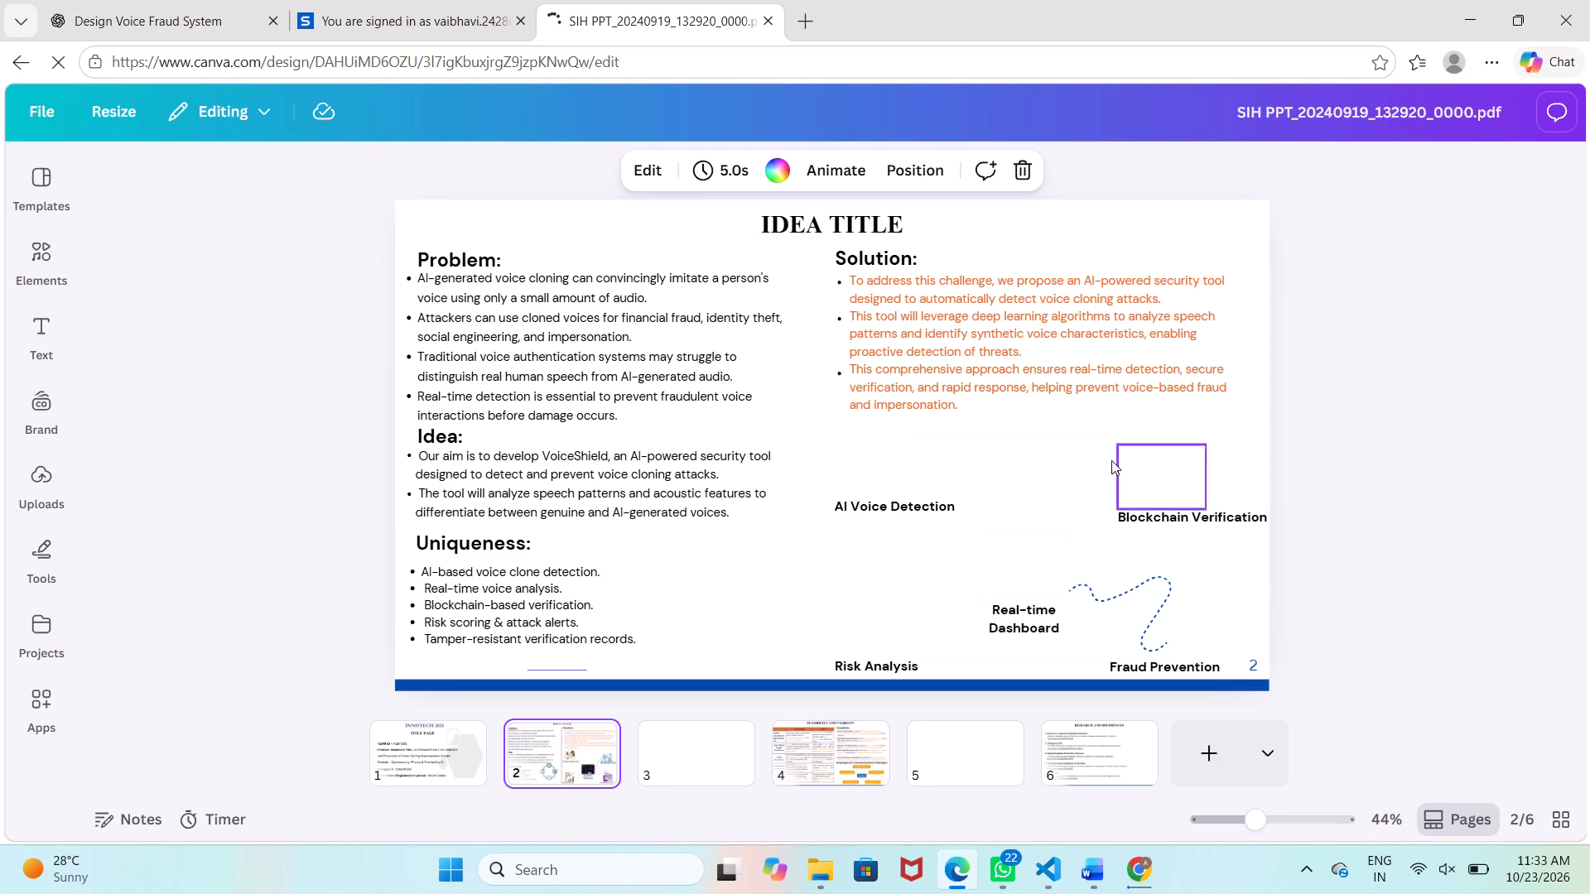
{"action": "left_click", "coordinate": [712, 757]}
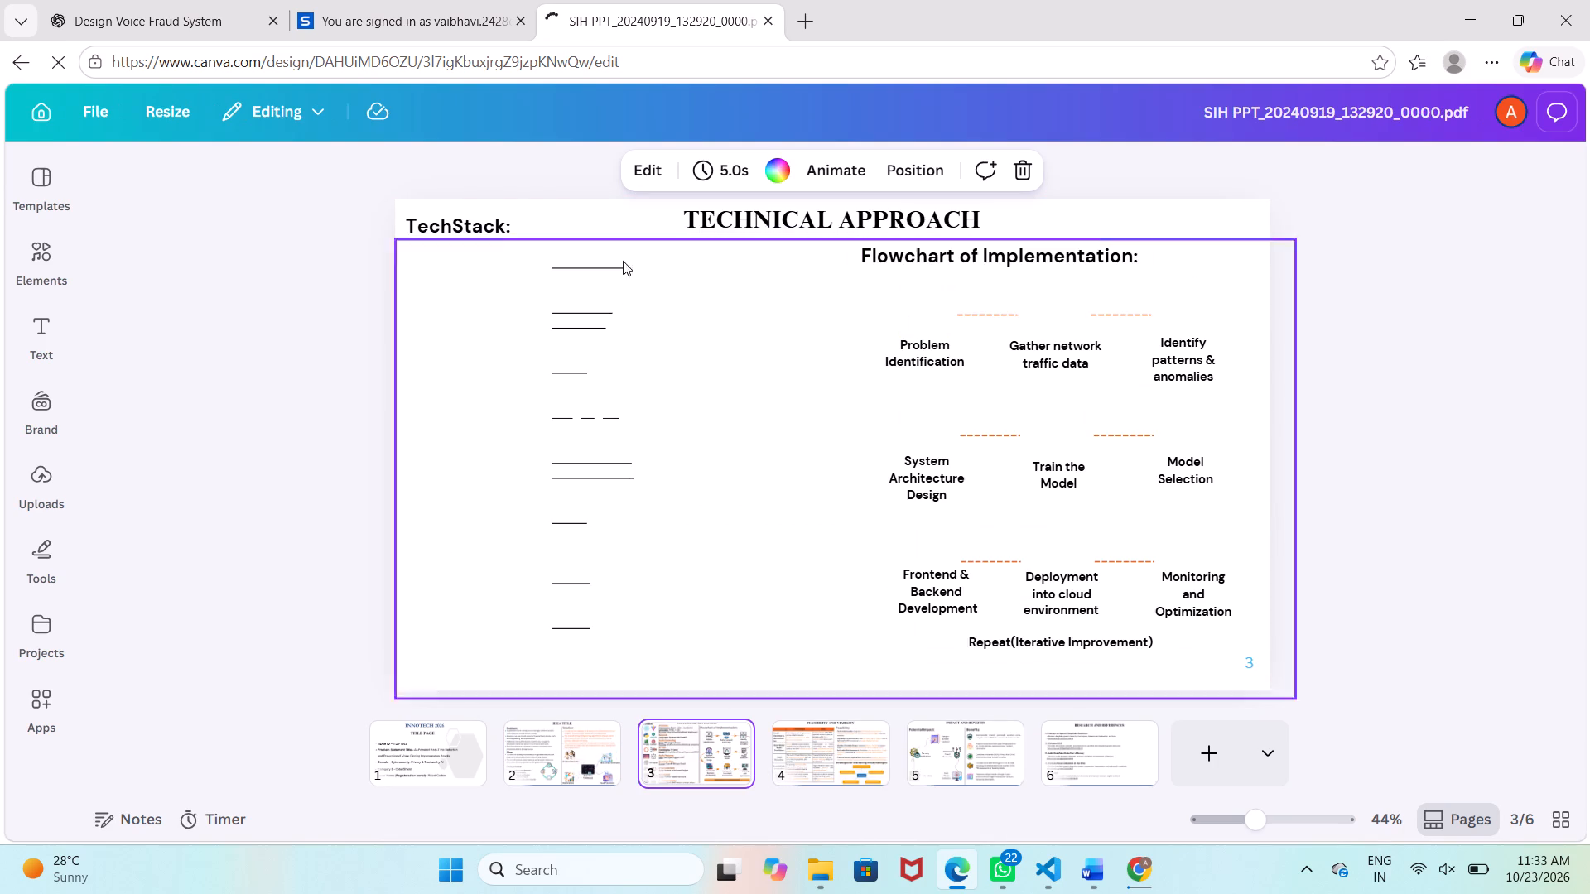
{"action": "left_click", "coordinate": [17, 65]}
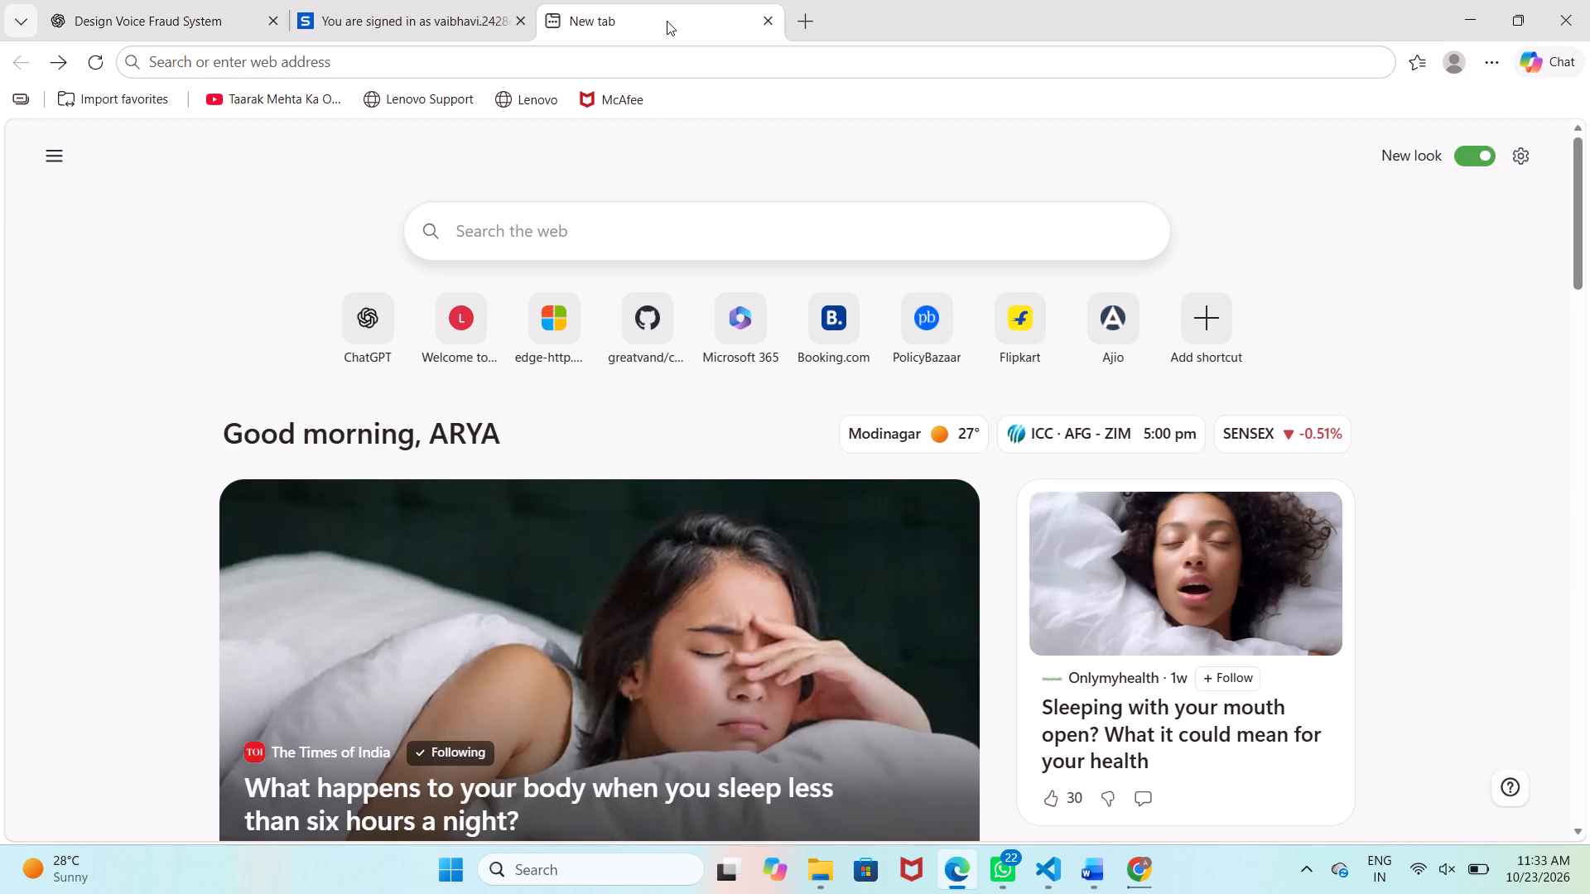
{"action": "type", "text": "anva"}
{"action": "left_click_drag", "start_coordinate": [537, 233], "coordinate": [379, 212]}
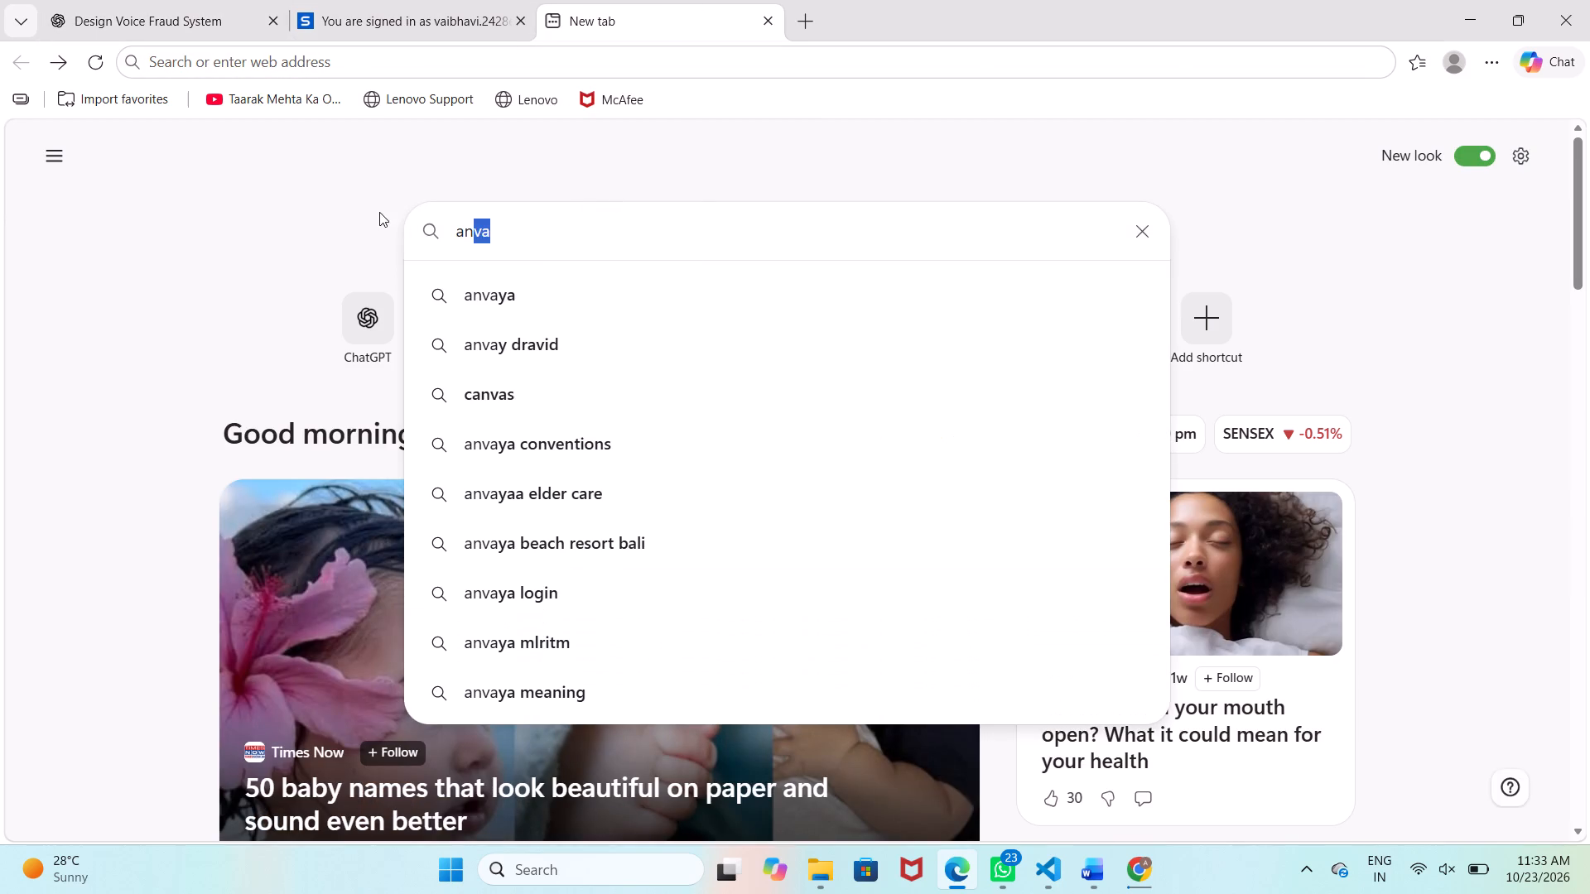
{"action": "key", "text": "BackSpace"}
Enter canva as the web address to look up the Canva site and its designs.
{"action": "left_click", "coordinate": [357, 62]}
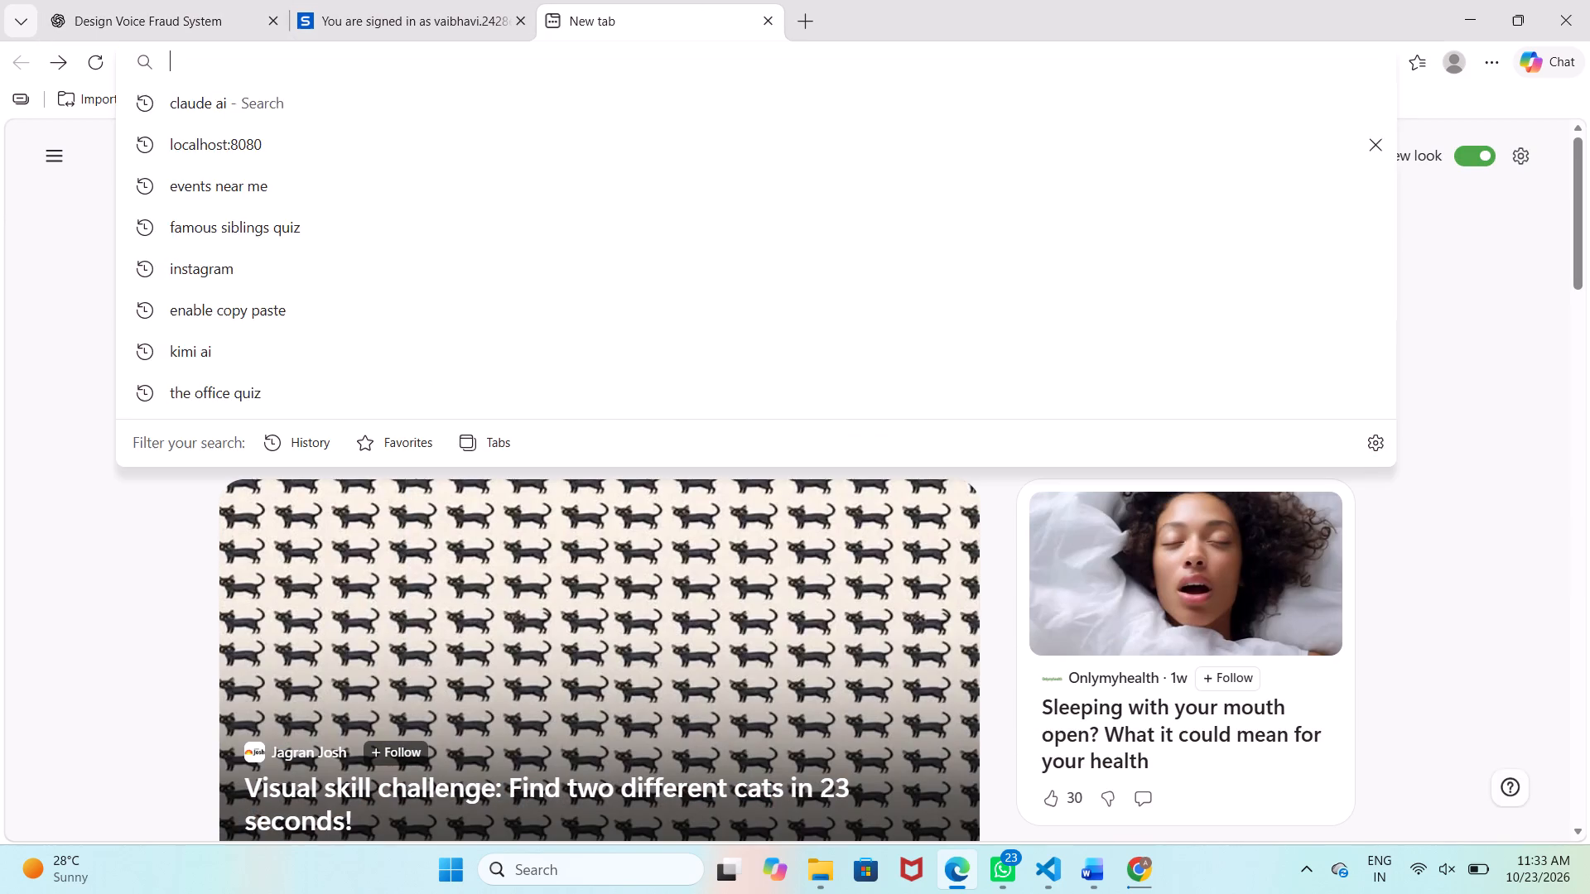
{"action": "type", "text": "canva"}
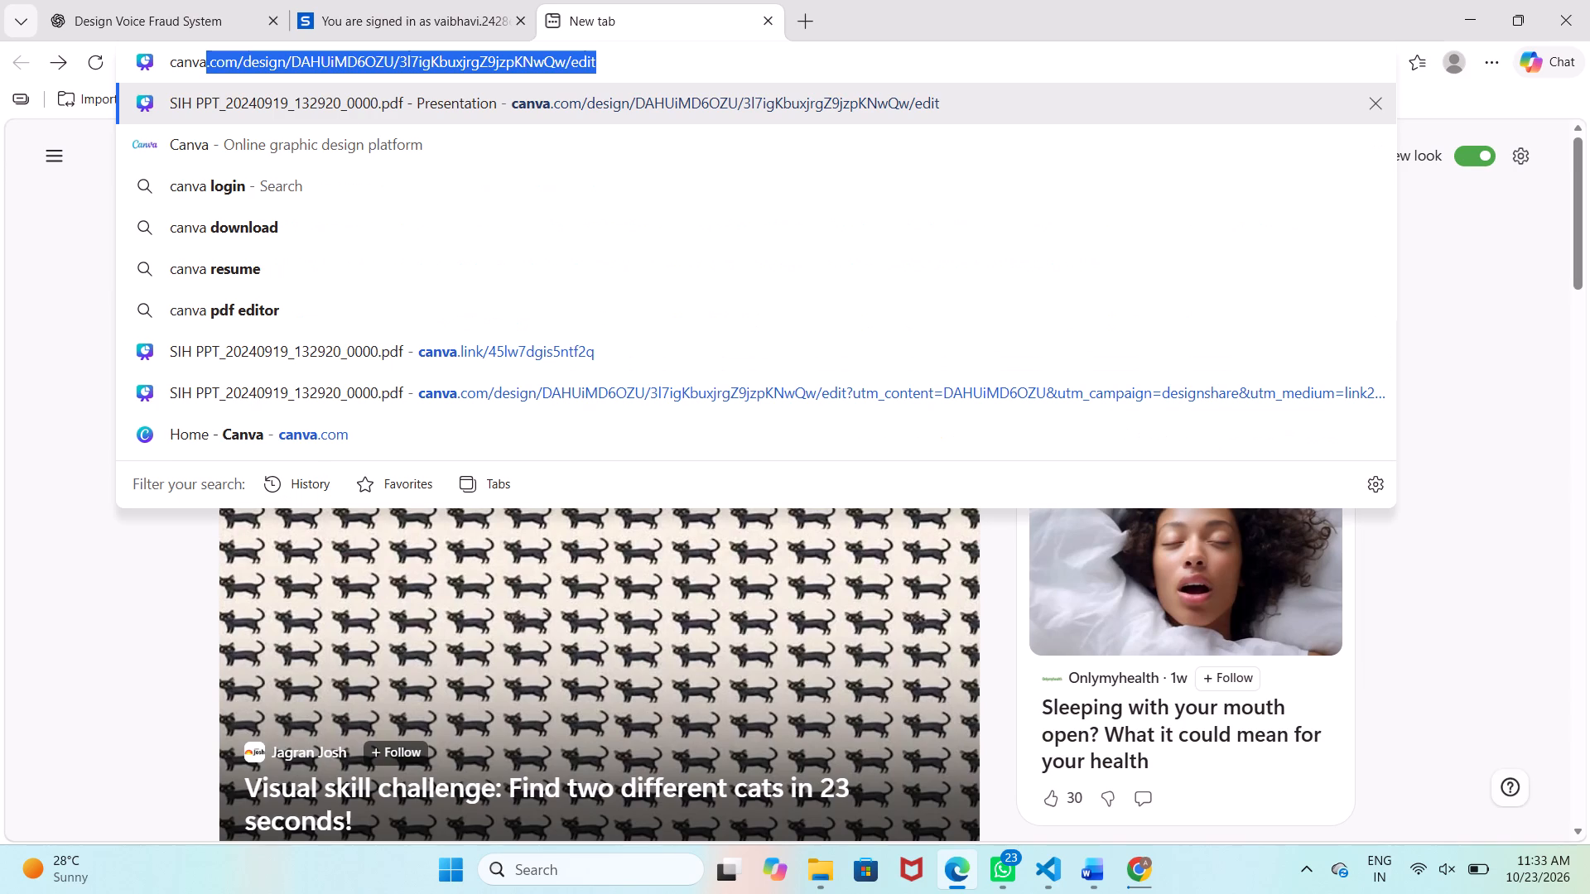
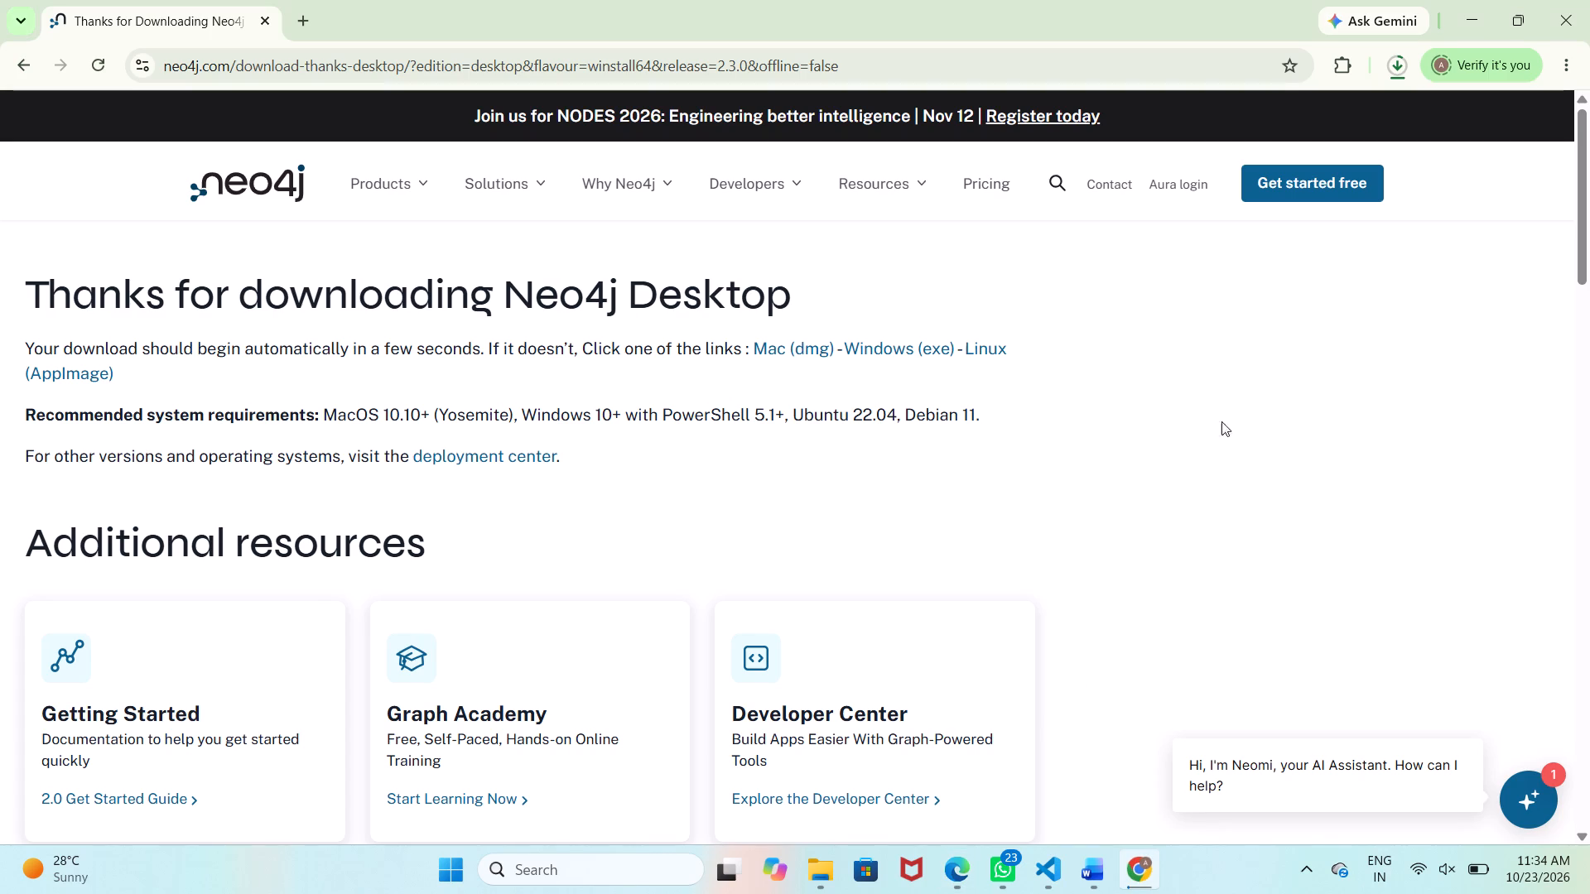
Pause the neo4j-desktop-2.3.0-x64.exe download in Chrome and minimize the browser window.
{"action": "left_click", "coordinate": [1400, 58]}
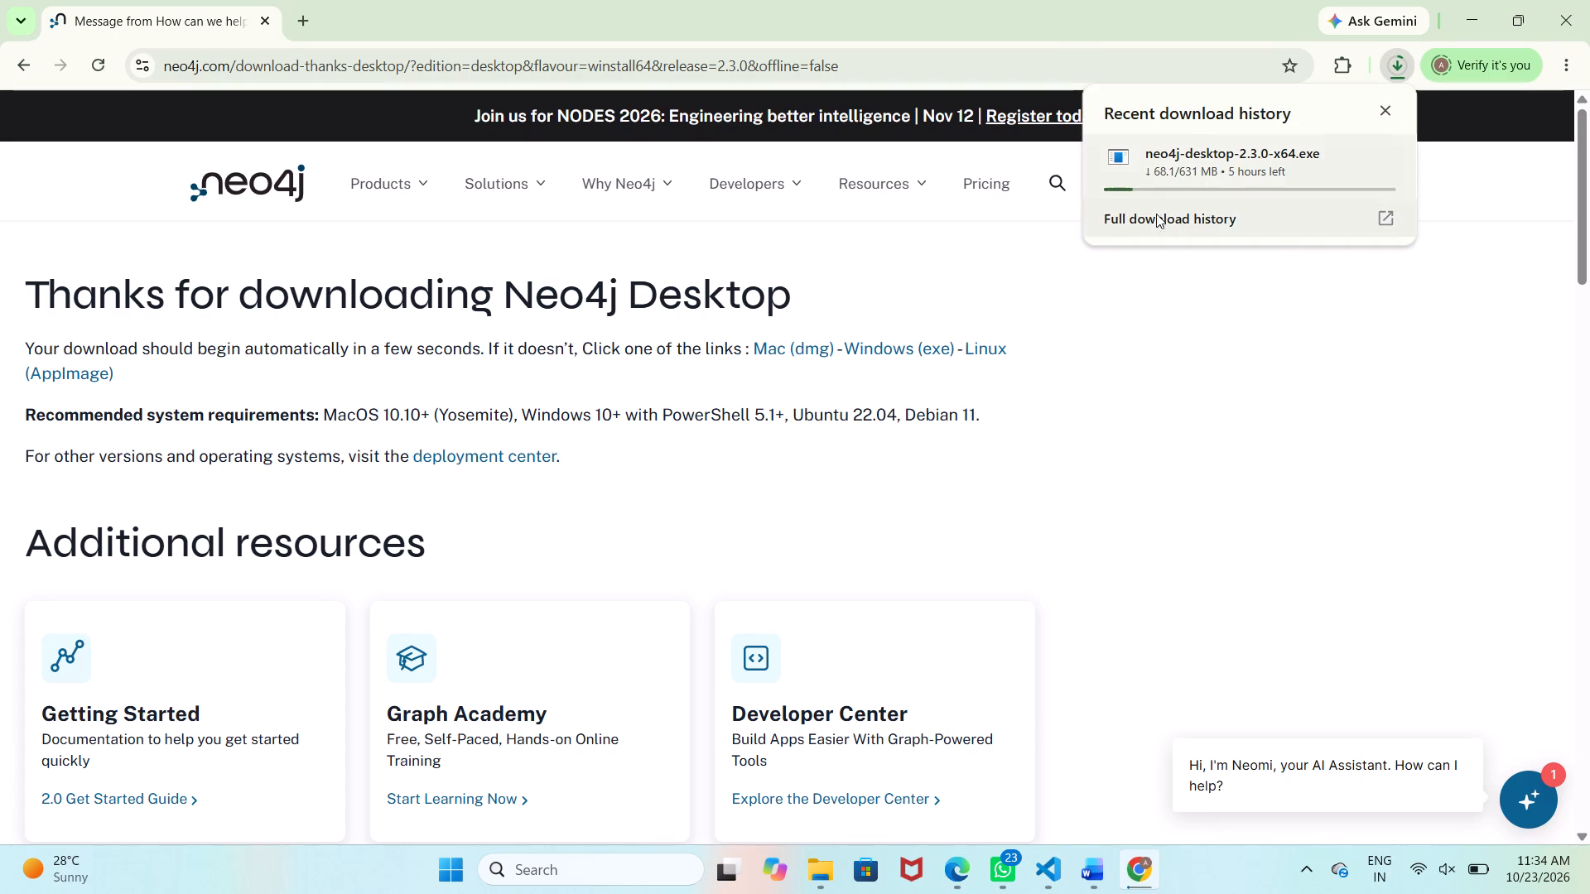
{"action": "left_click", "coordinate": [1347, 151]}
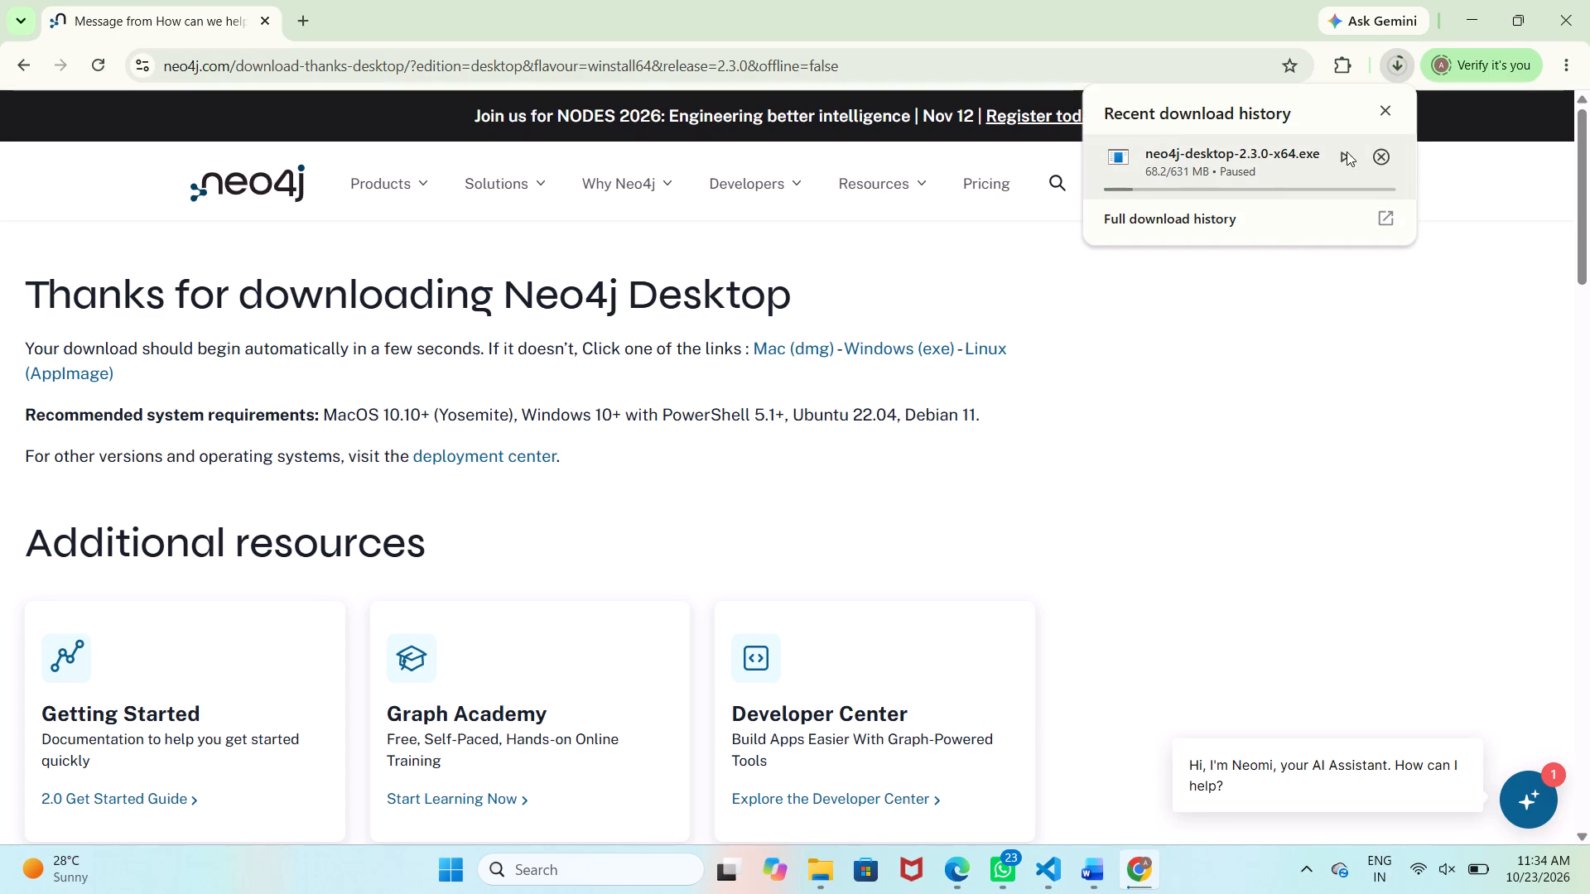
{"action": "left_click", "coordinate": [1482, 7]}
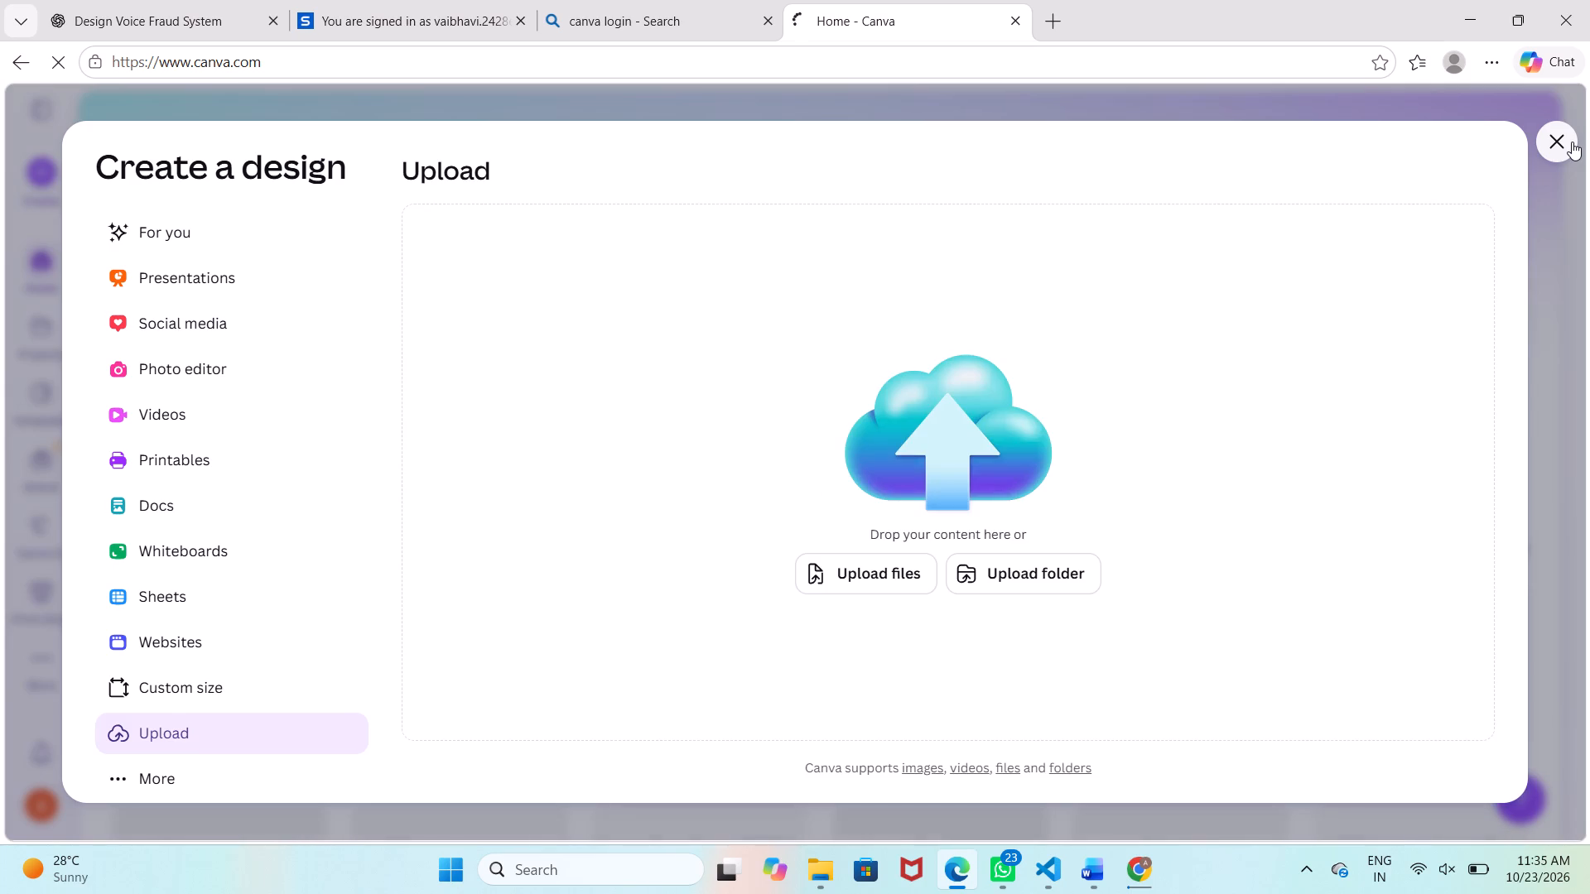
Upload the INNOTECH 2026.pdf file from the Downloads folder to Canva in Microsoft Edge.
{"action": "left_click", "coordinate": [896, 581]}
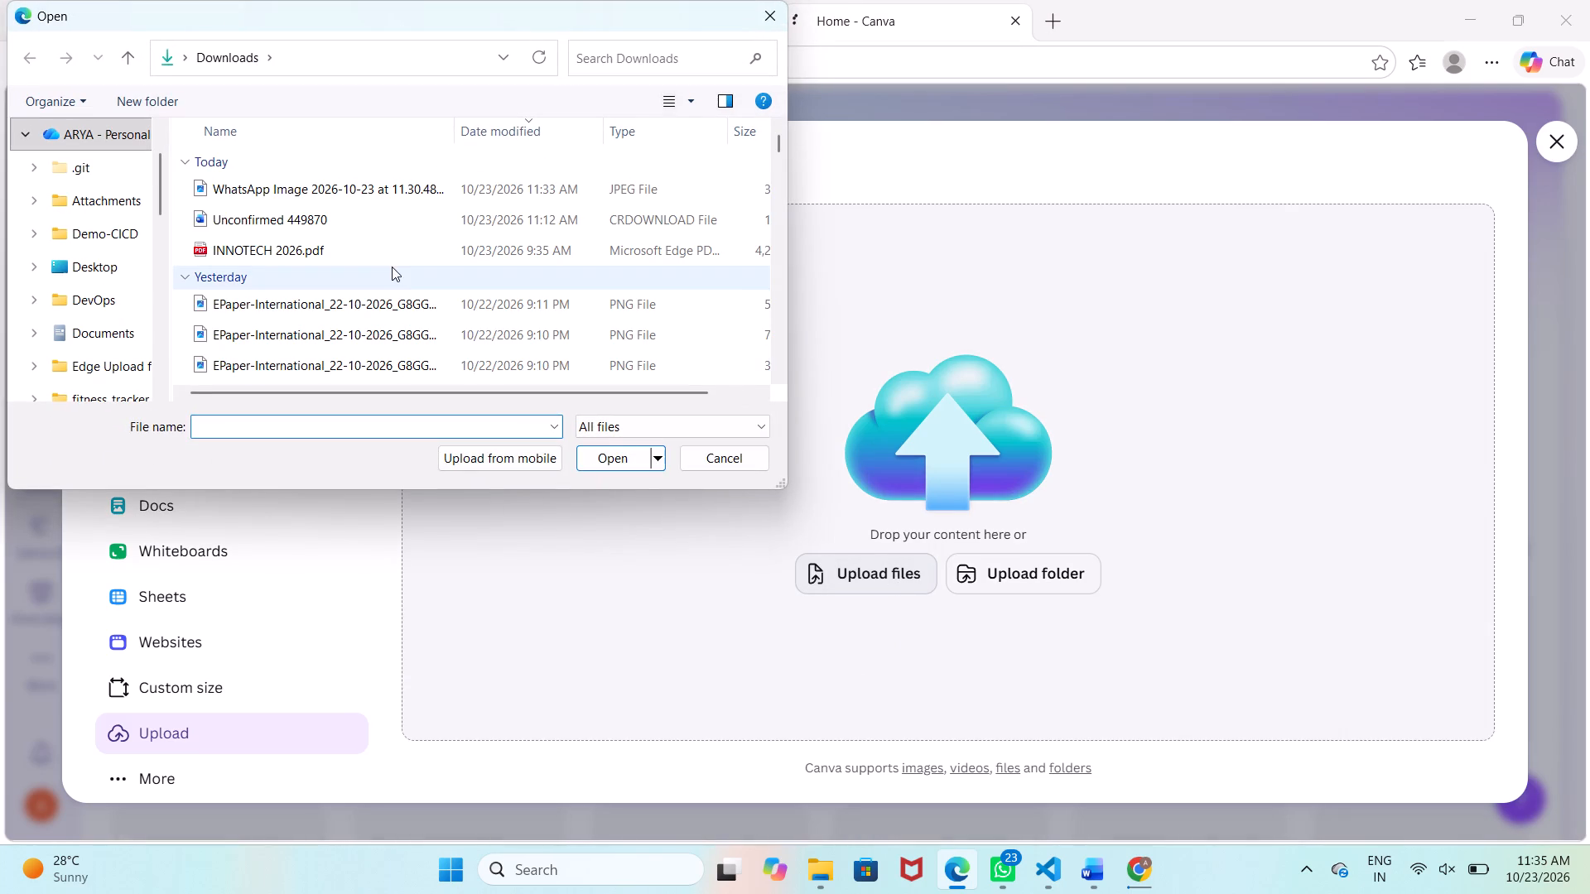
{"action": "left_click", "coordinate": [378, 255]}
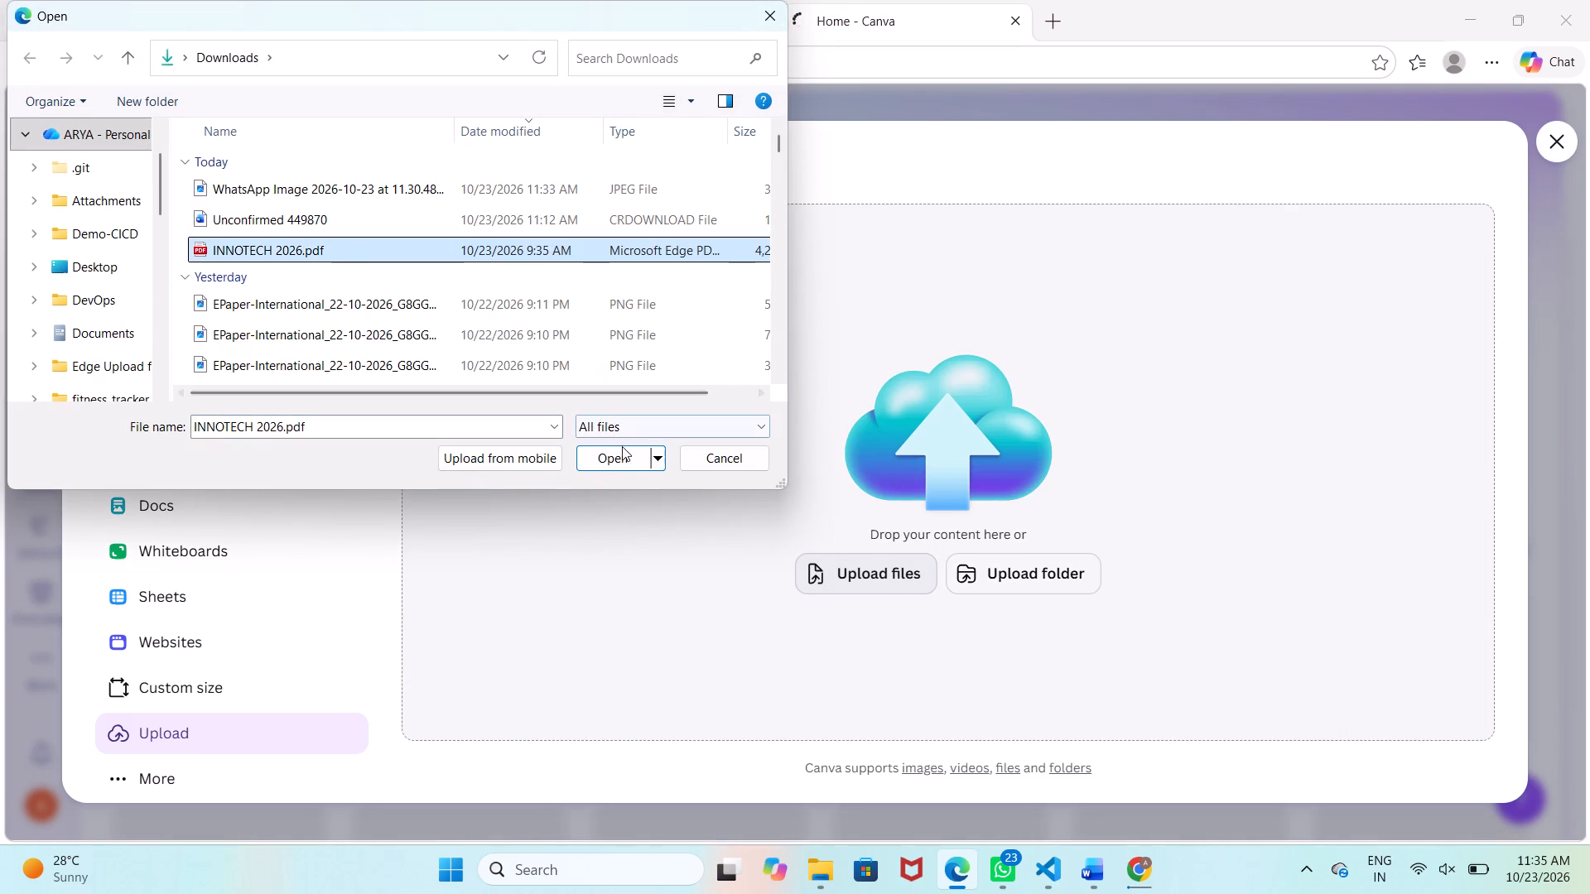
{"action": "left_click", "coordinate": [619, 459]}
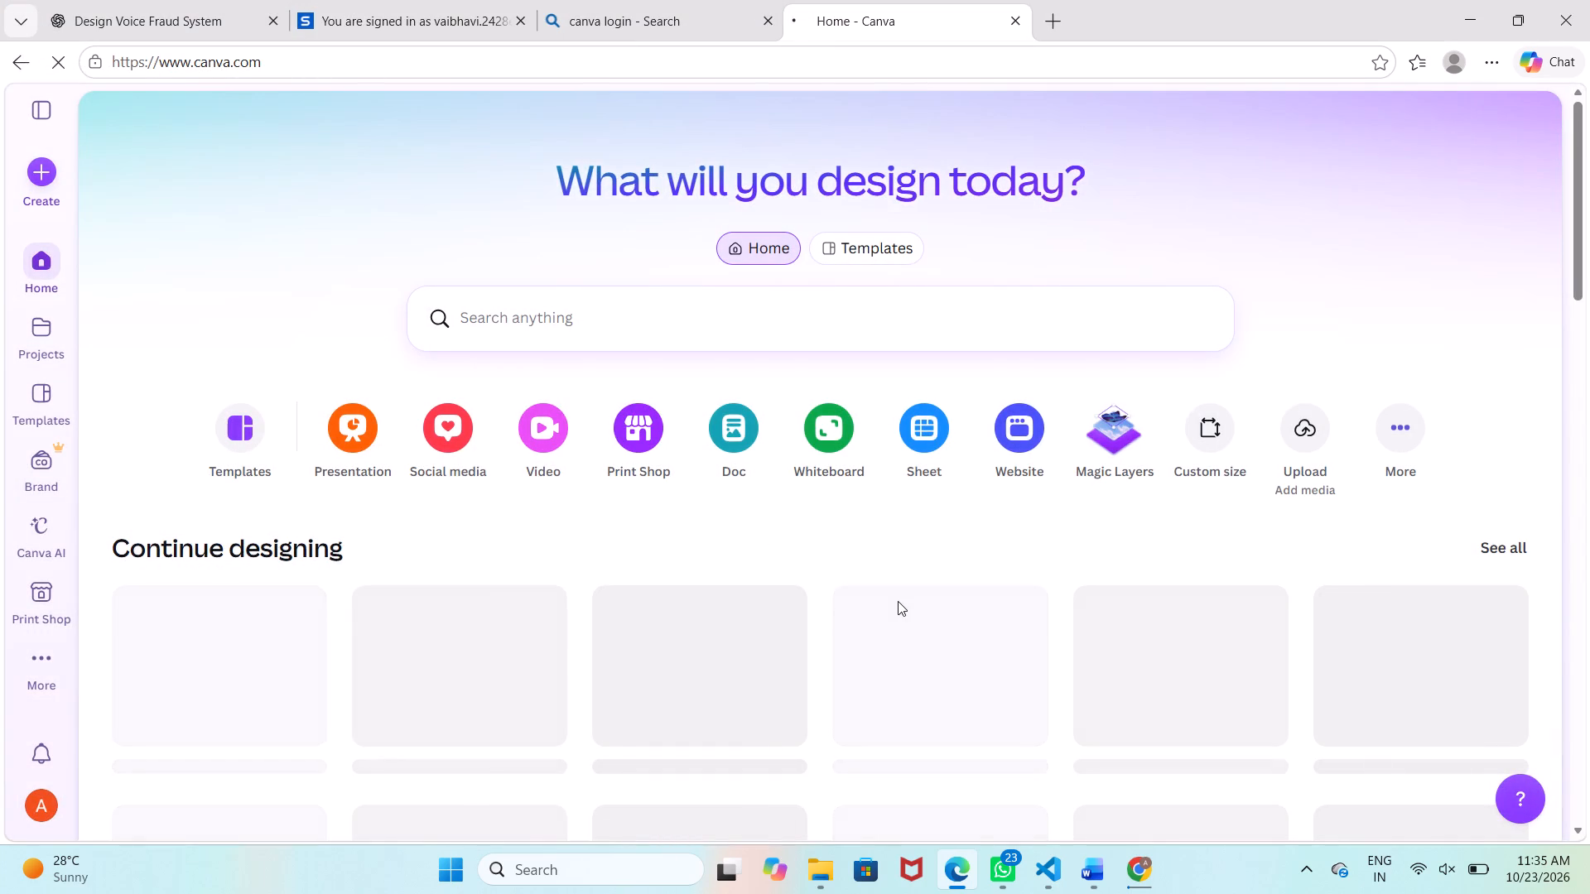
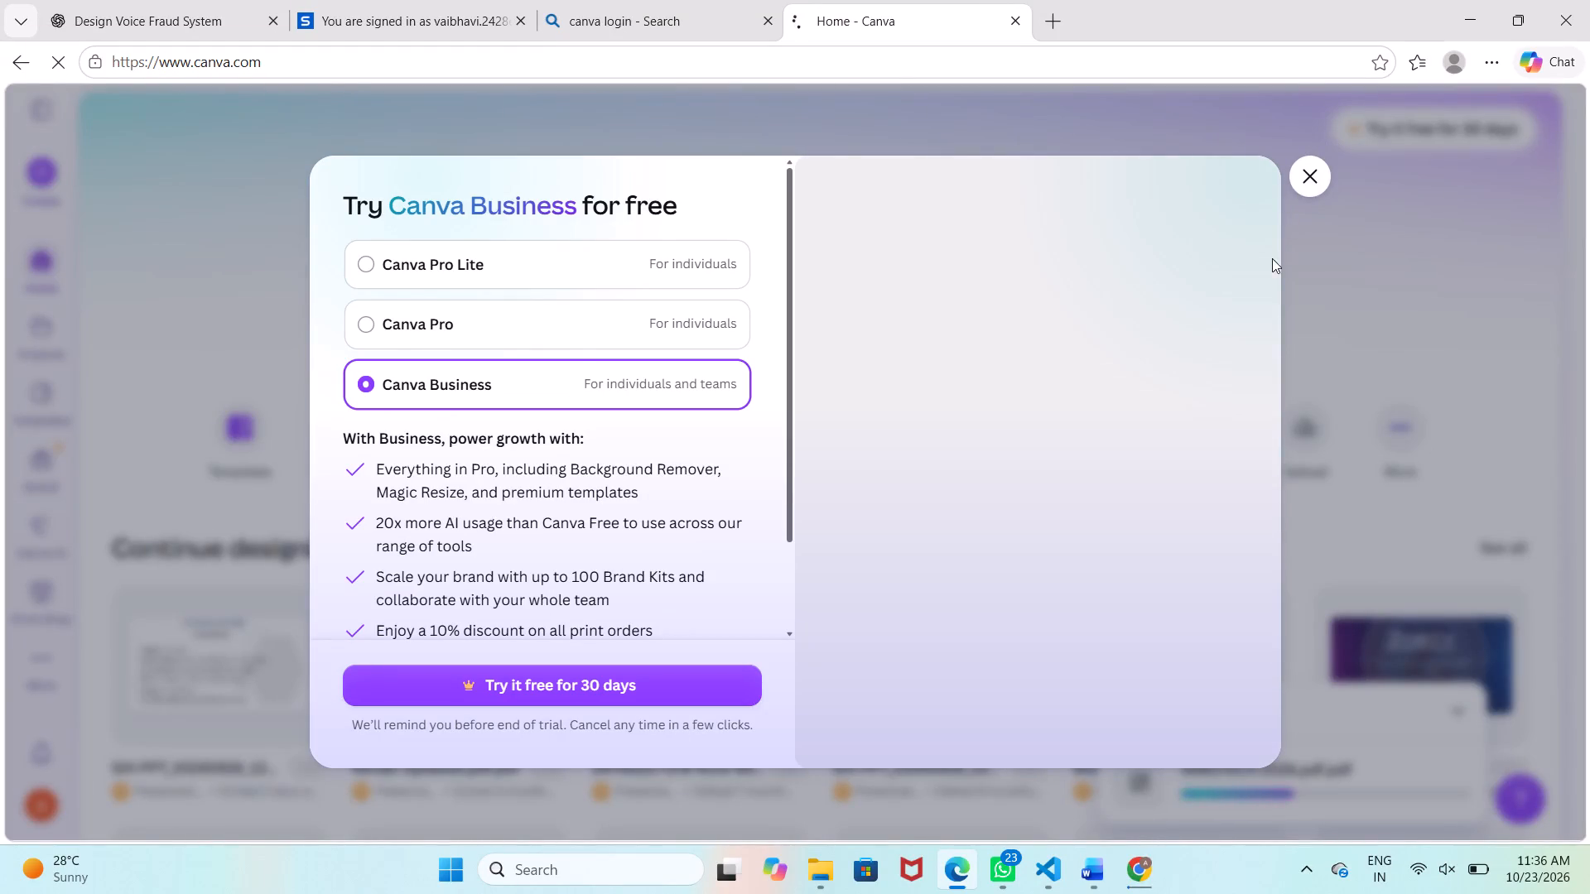
Dismiss the trial offer, refresh the home page and open the uploaded INNOTECH 2026.pdf design for editing.
{"action": "left_click", "coordinate": [1316, 175]}
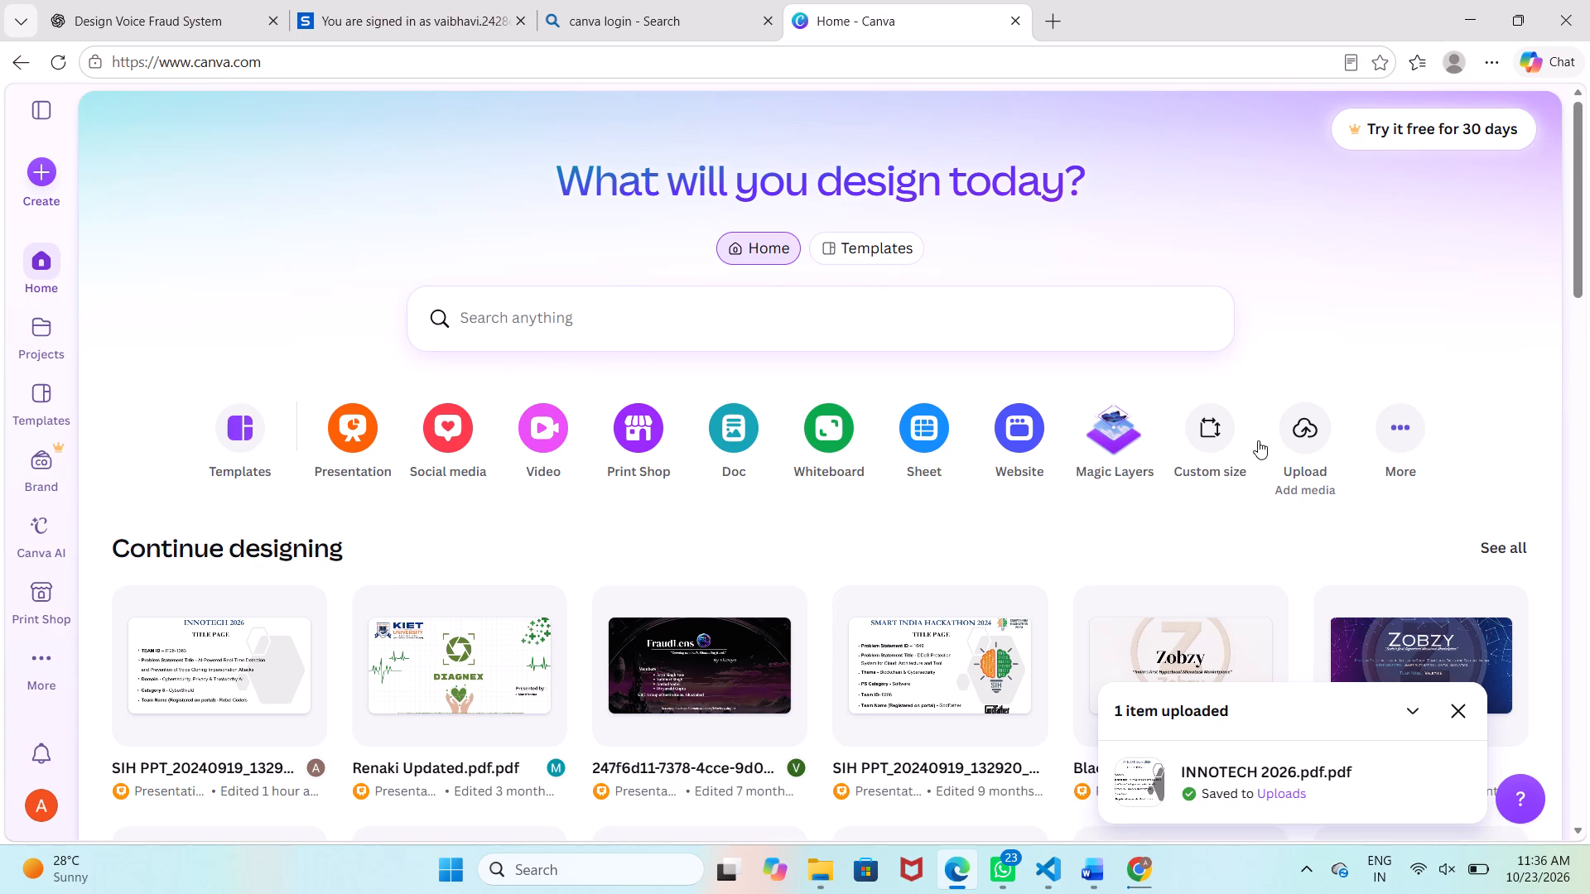
{"action": "left_click", "coordinate": [1270, 766]}
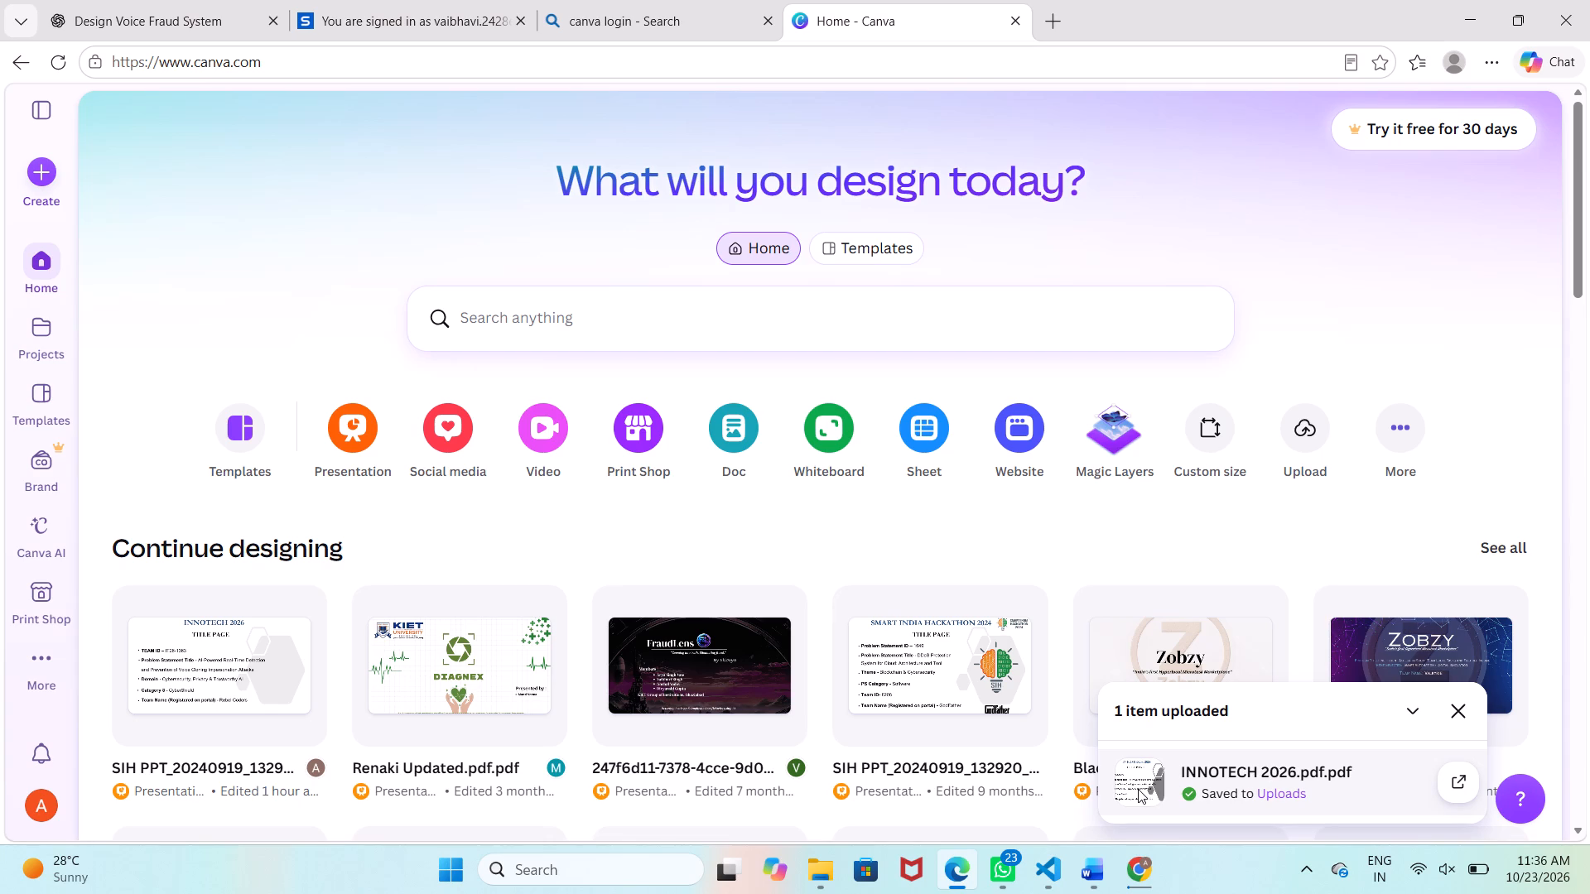
{"action": "left_click", "coordinate": [1138, 789]}
{"action": "left_click", "coordinate": [1132, 776]}
{"action": "scroll", "coordinate": [888, 570], "scroll_direction": "down", "scroll_amount": 5}
{"action": "scroll", "coordinate": [888, 570], "scroll_direction": "up", "scroll_amount": 1}
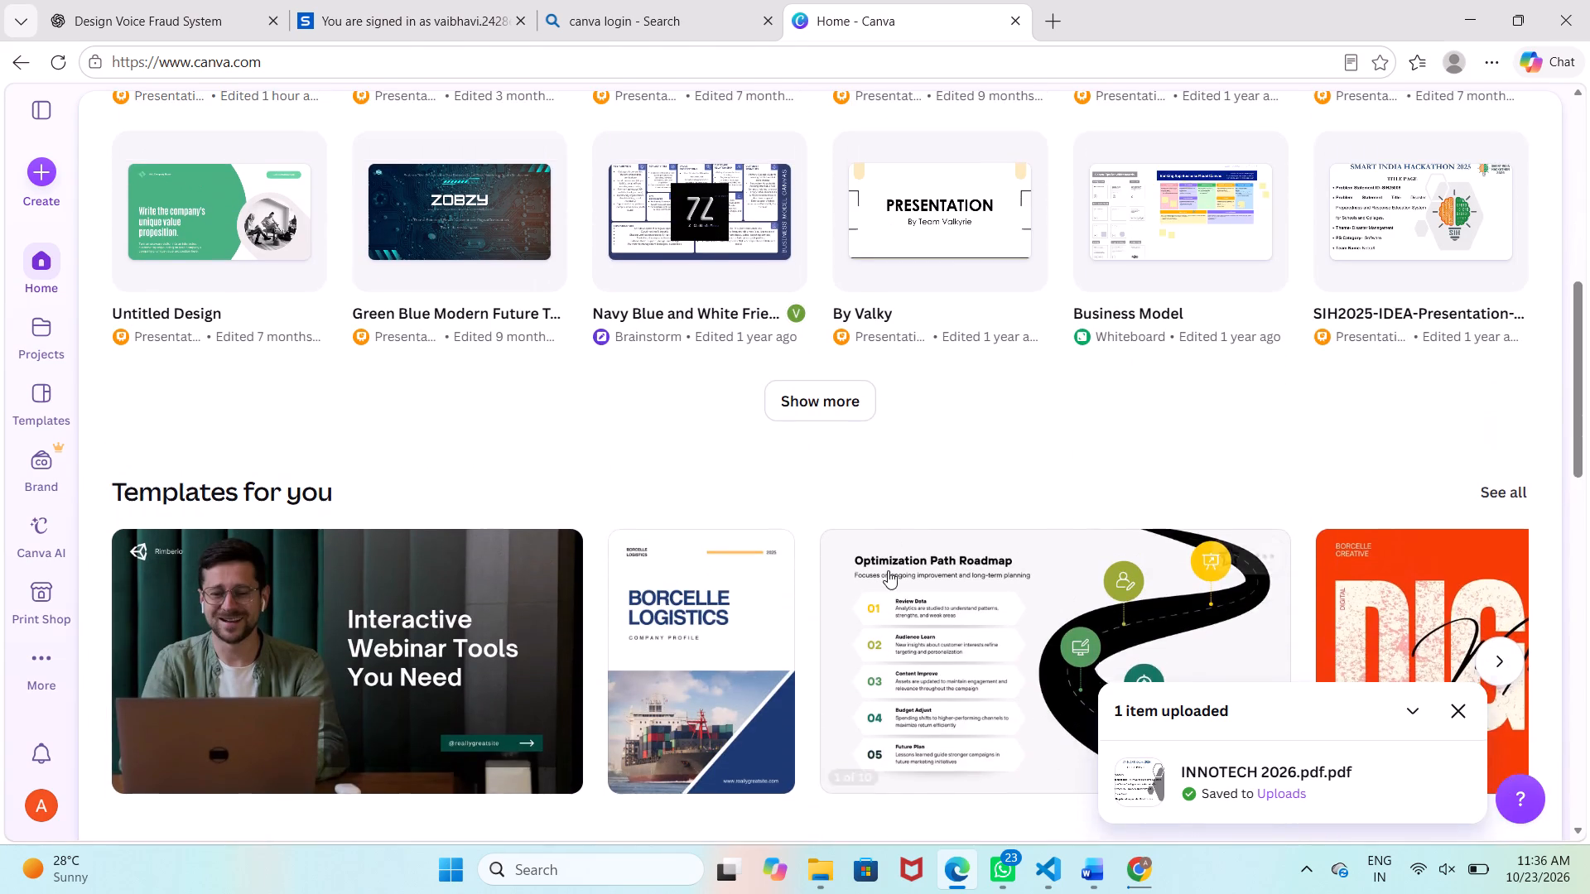
{"action": "scroll", "coordinate": [888, 570], "scroll_direction": "up", "scroll_amount": 8}
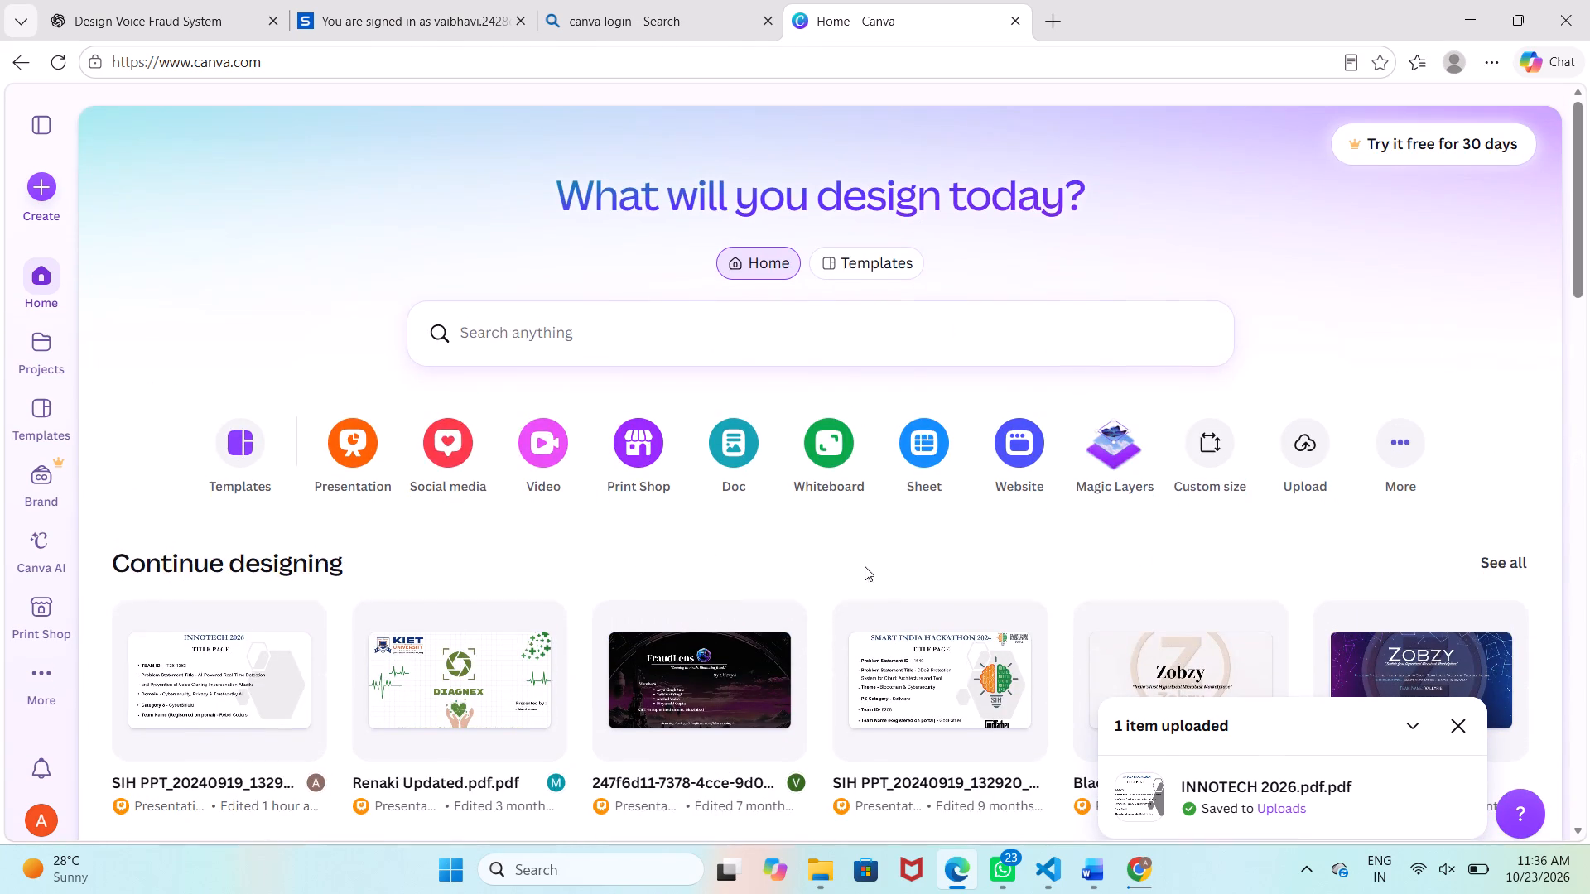
{"action": "left_click", "coordinate": [65, 78]}
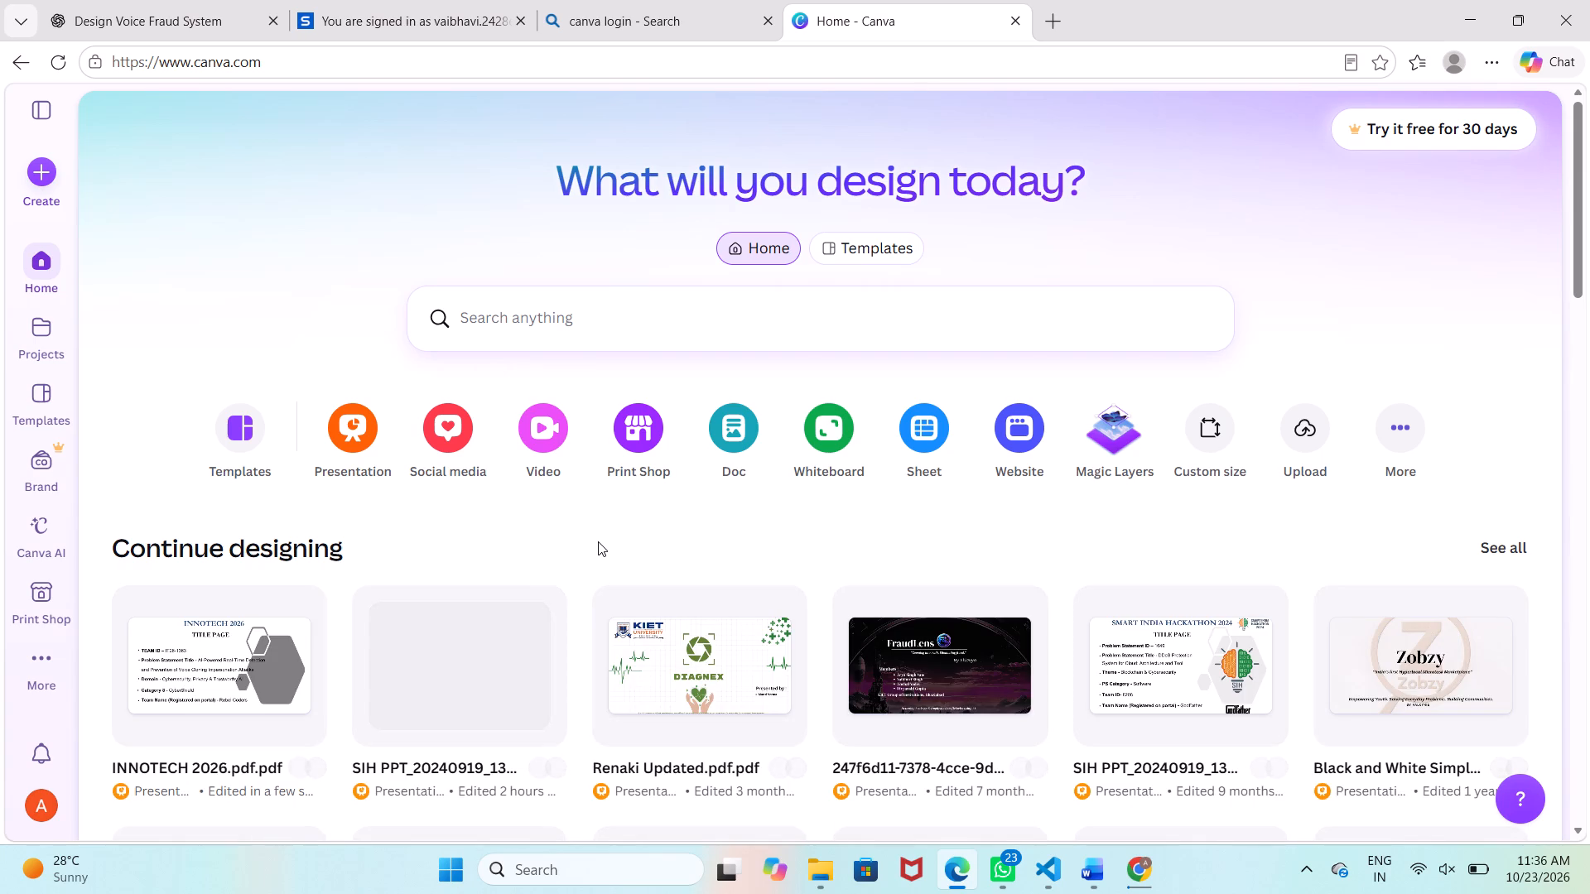
{"action": "left_click", "coordinate": [176, 637]}
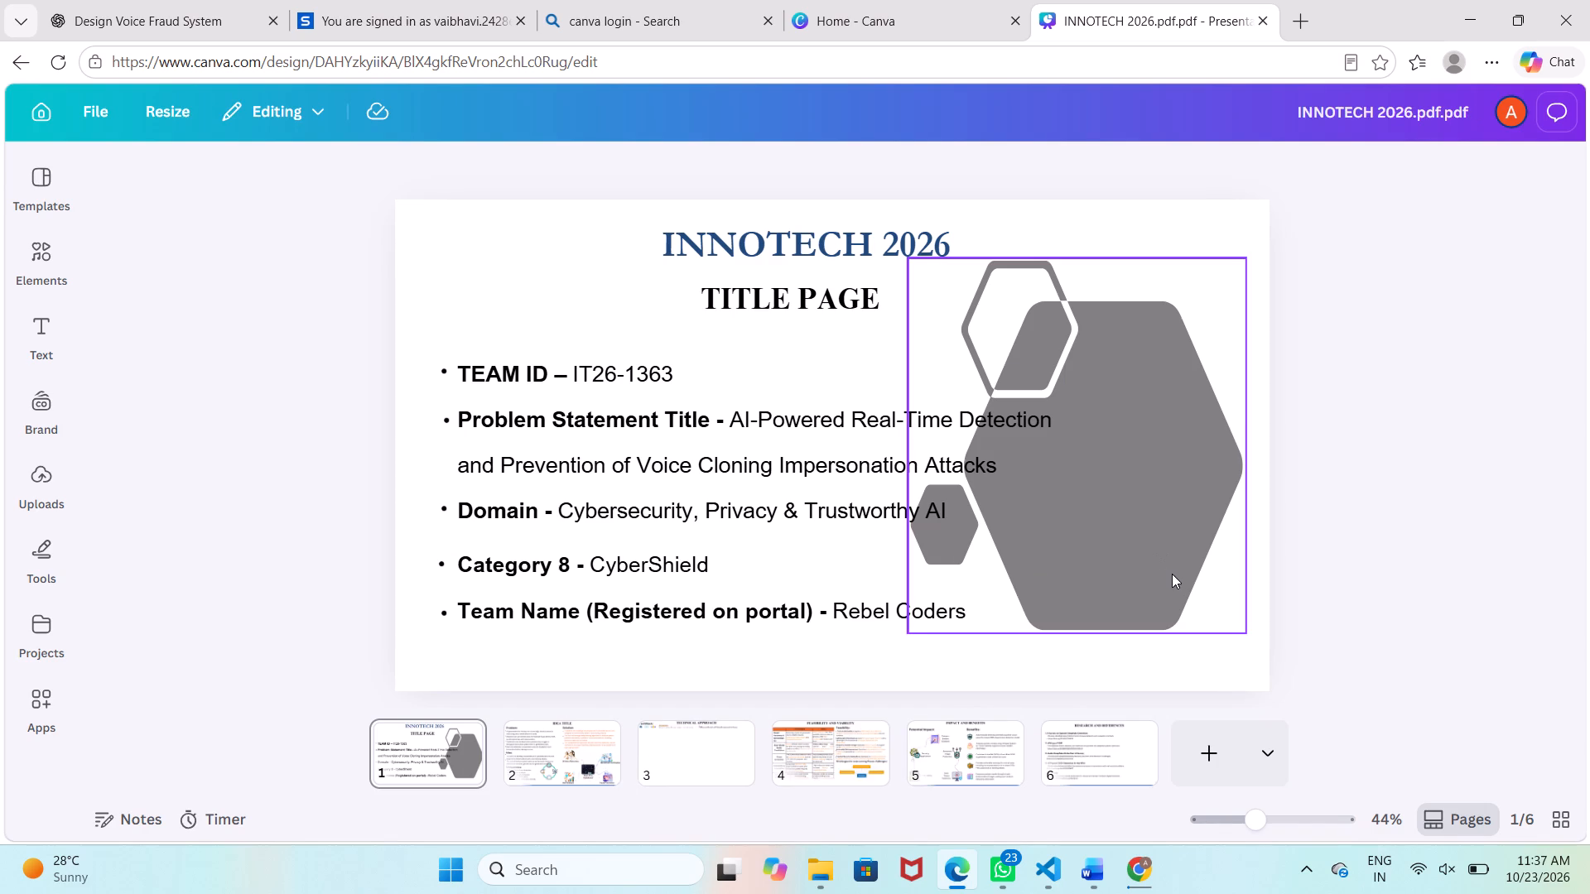
Recolour the hexagon graphic on the title page to the lightest default solid grey.
{"action": "left_click", "coordinate": [1112, 534]}
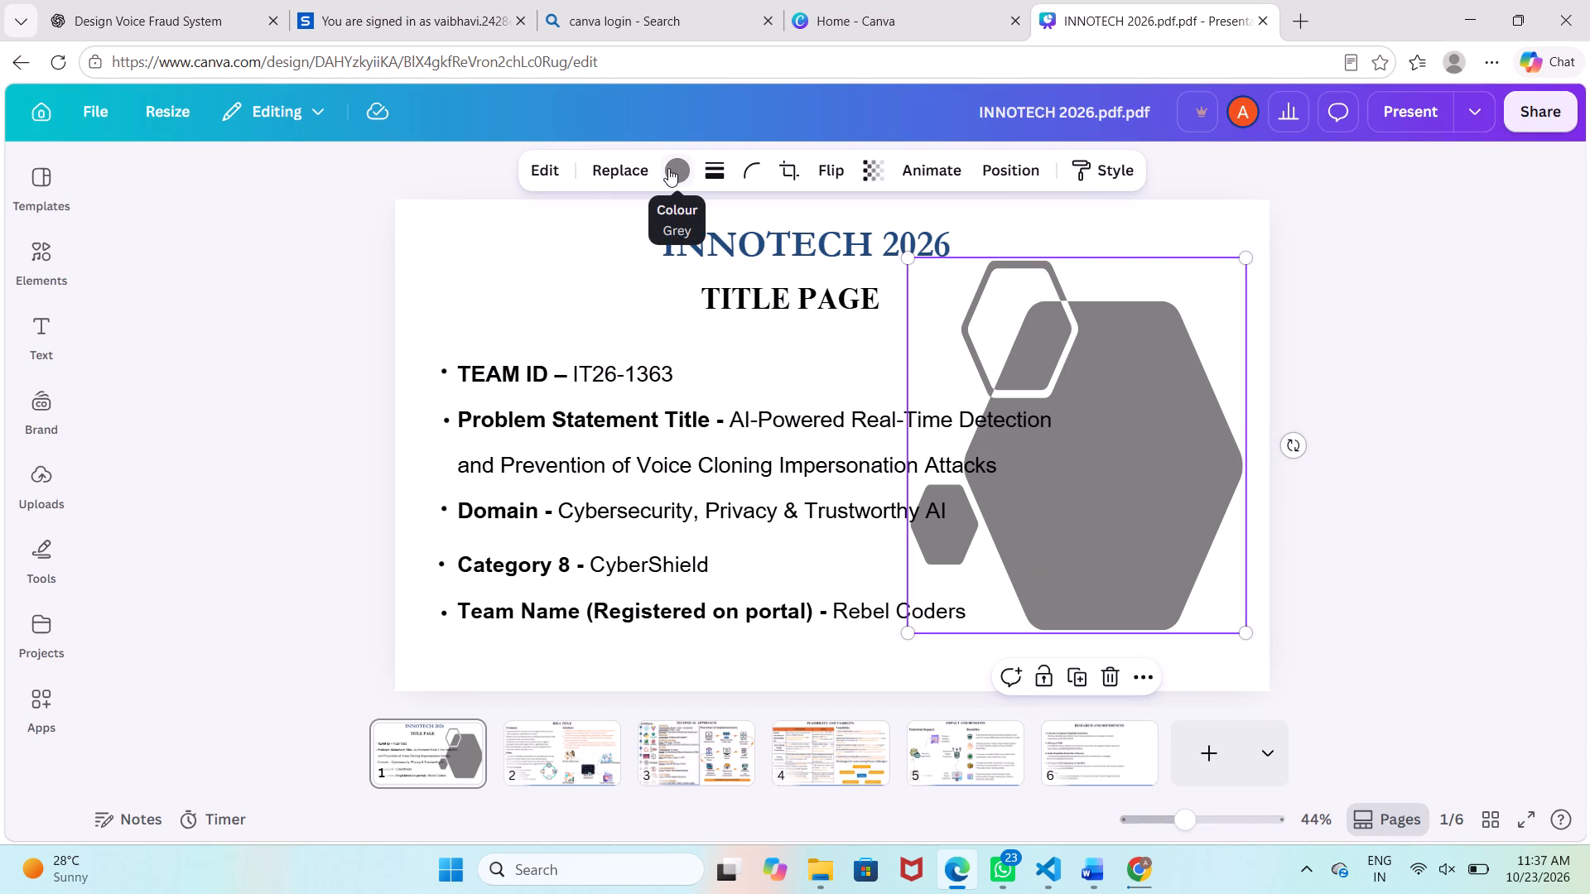
{"action": "left_click", "coordinate": [159, 313]}
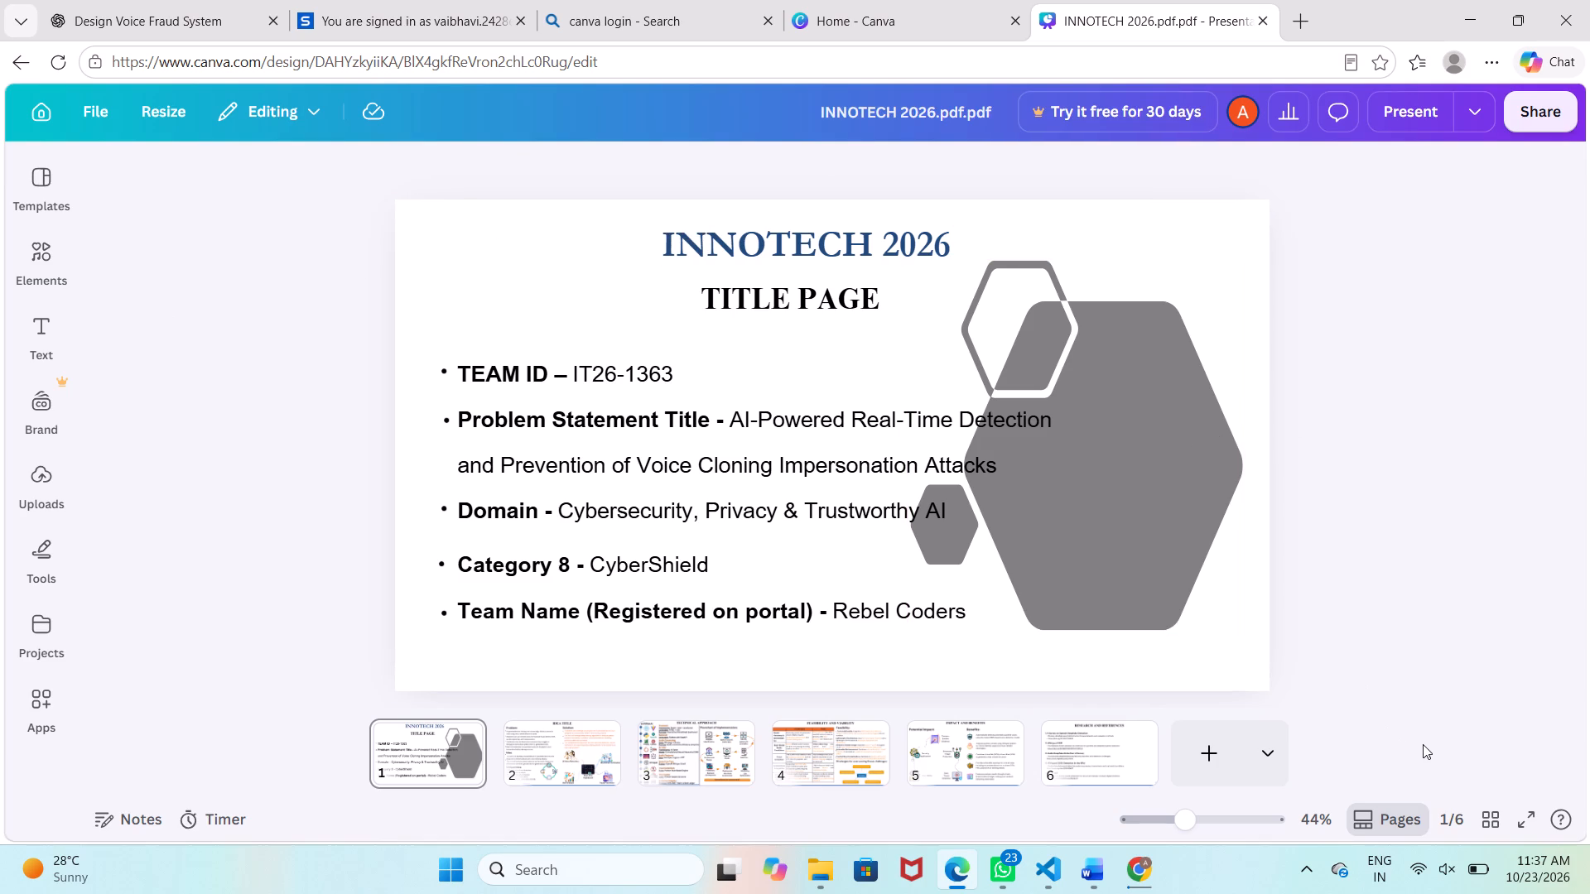
{"action": "left_click", "coordinate": [1090, 527]}
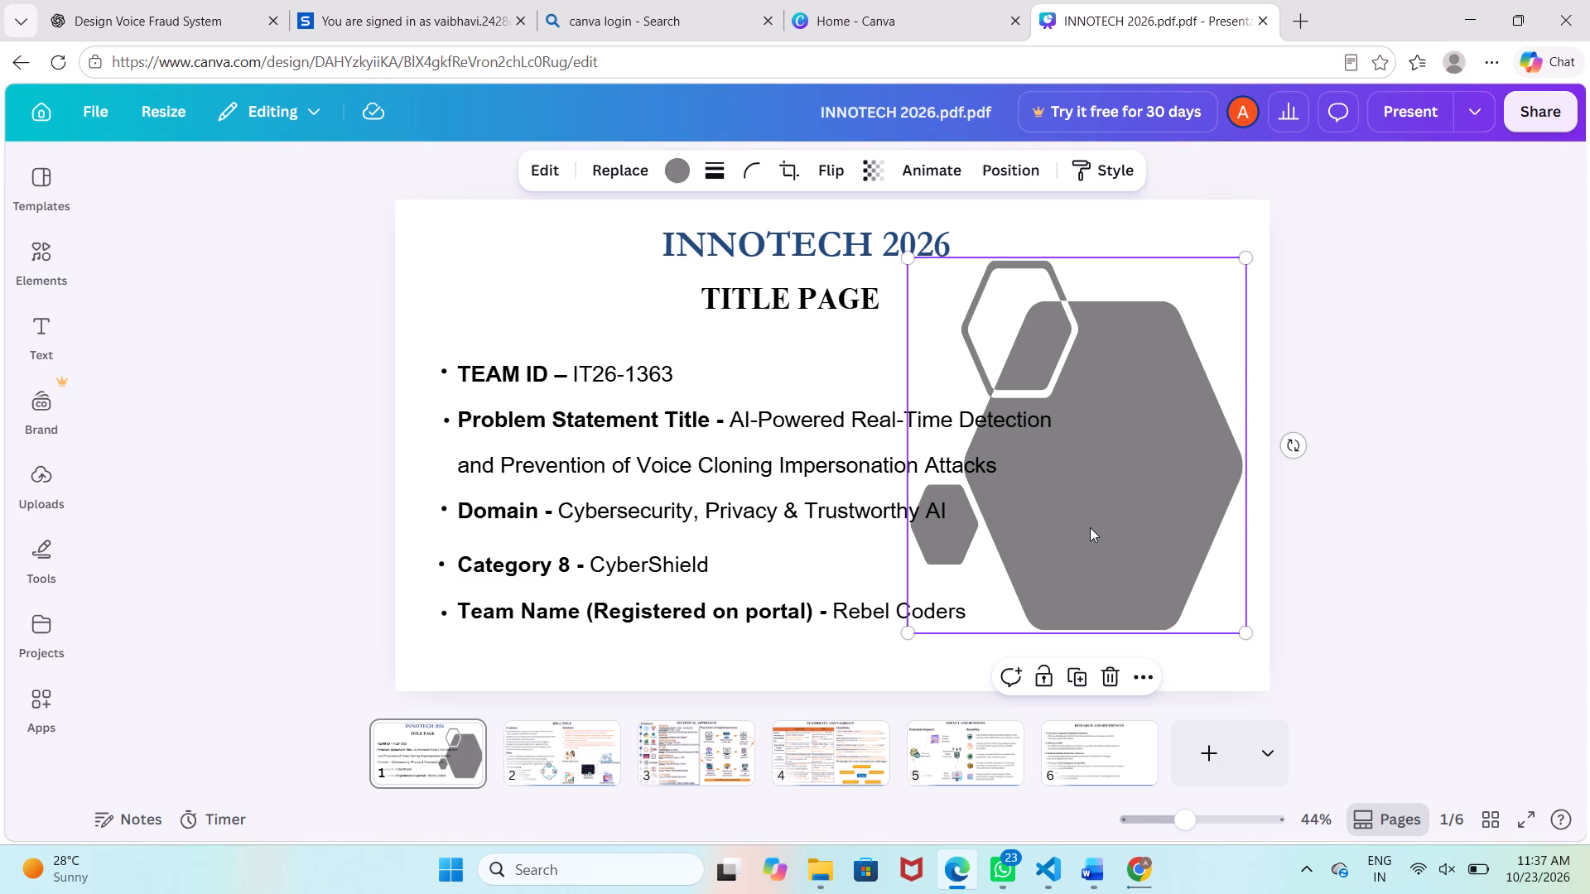
{"action": "left_click", "coordinate": [677, 170]}
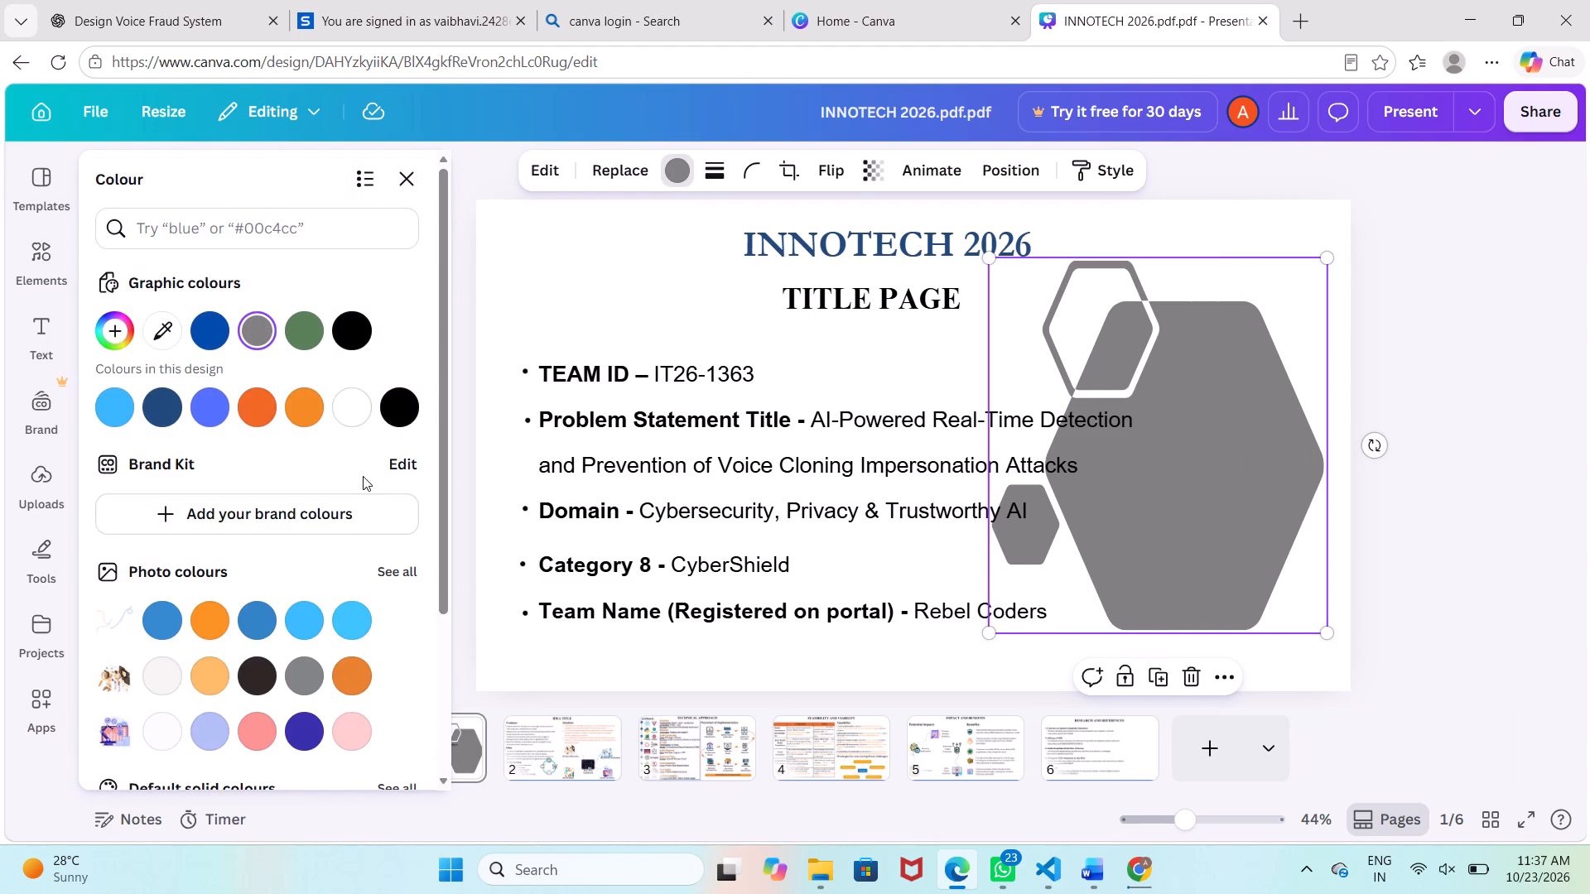
{"action": "left_click", "coordinate": [305, 674]}
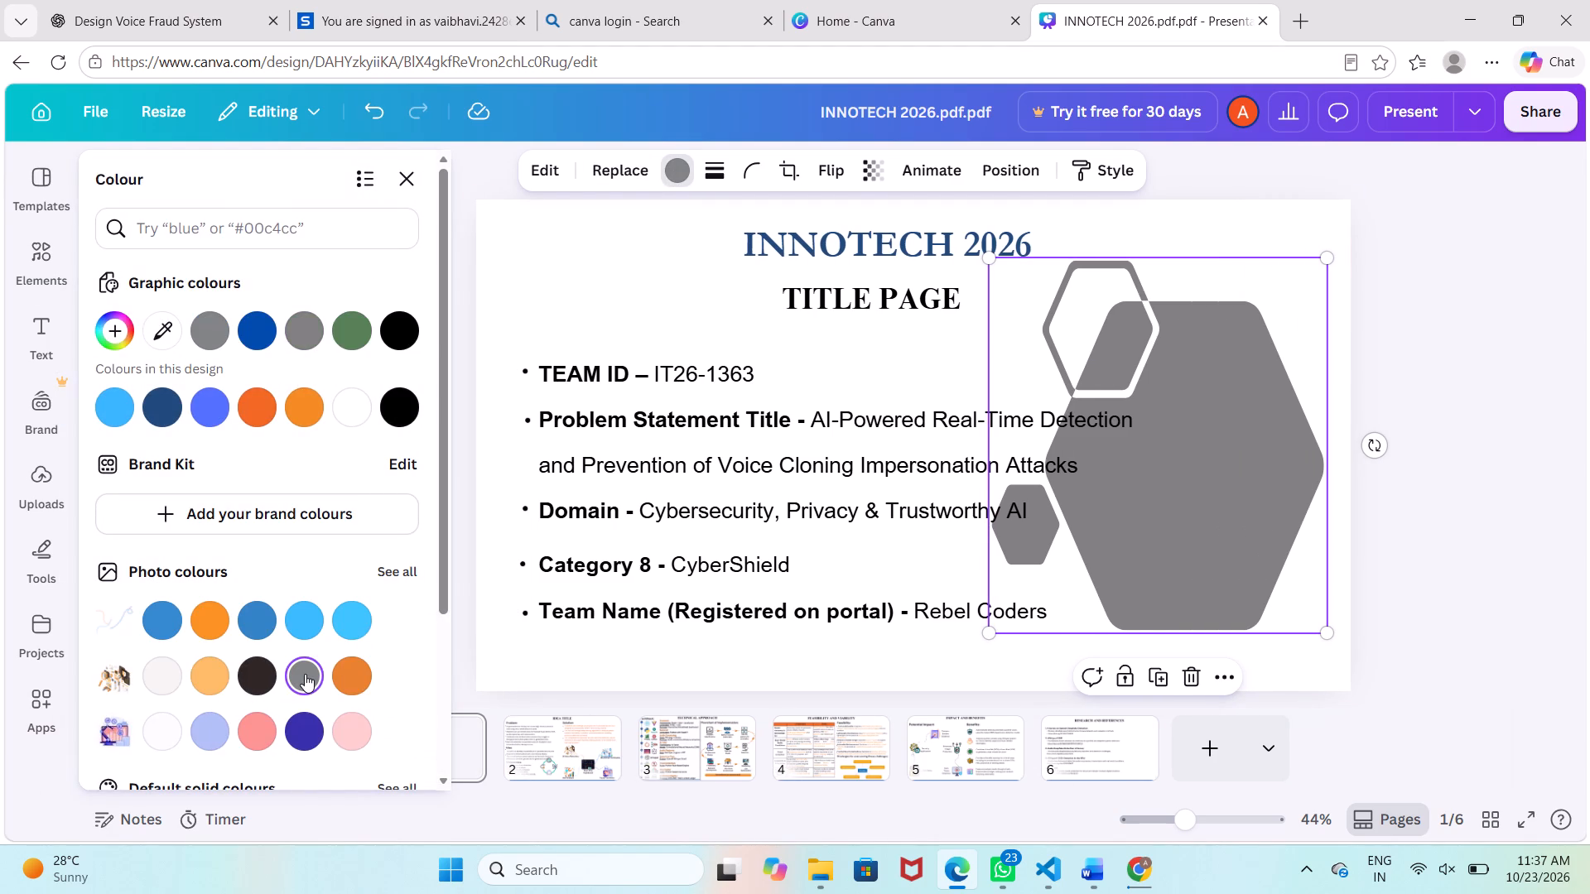
{"action": "scroll", "coordinate": [305, 674], "scroll_direction": "down", "scroll_amount": 1}
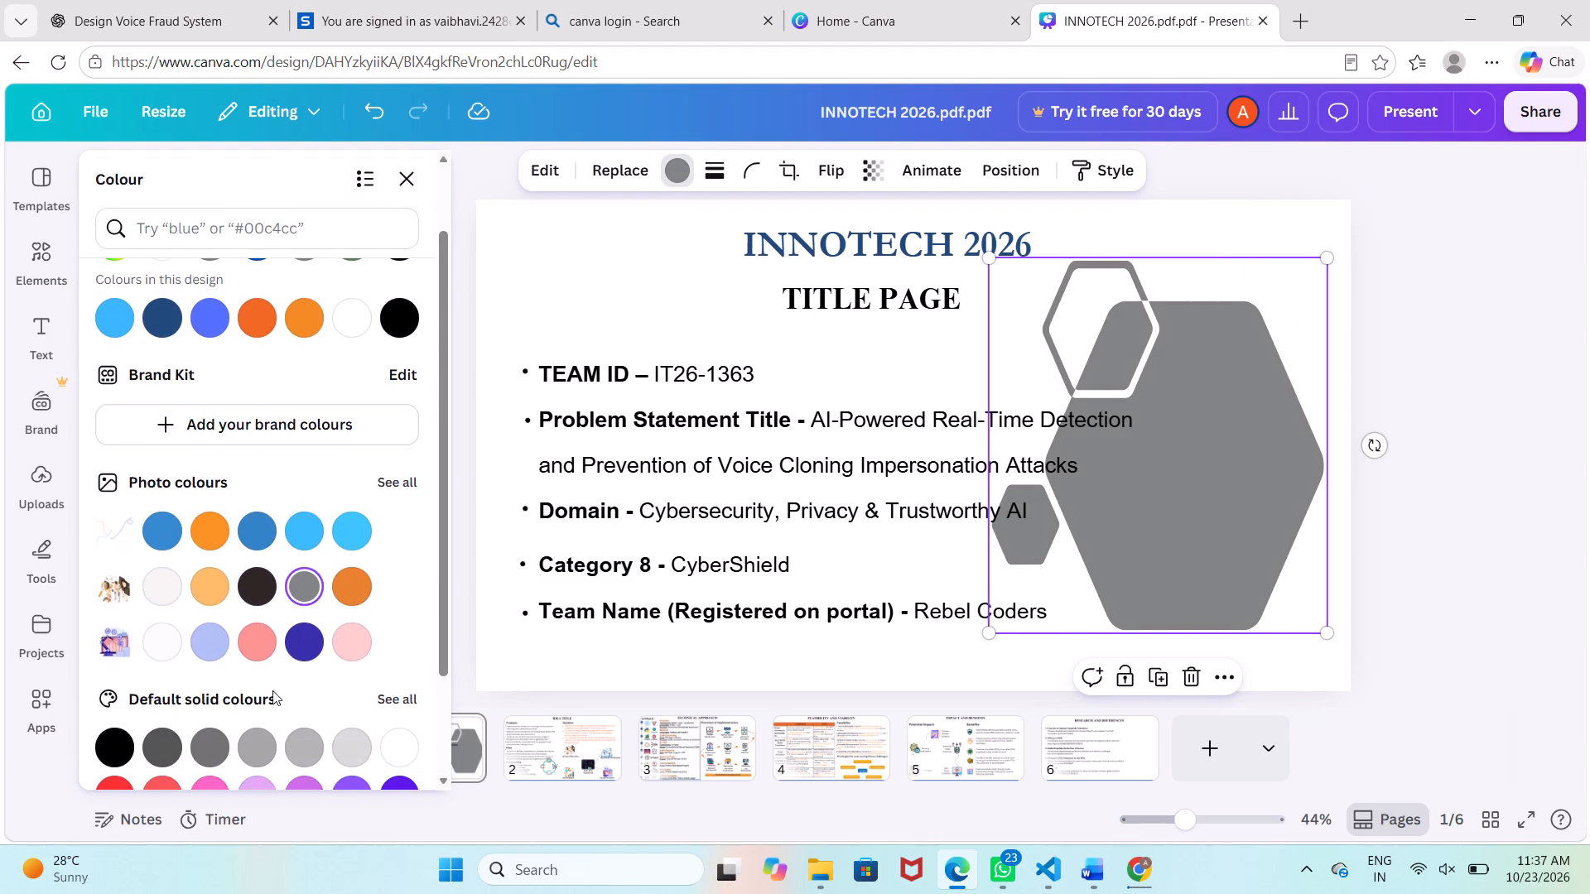
{"action": "left_click", "coordinate": [302, 751]}
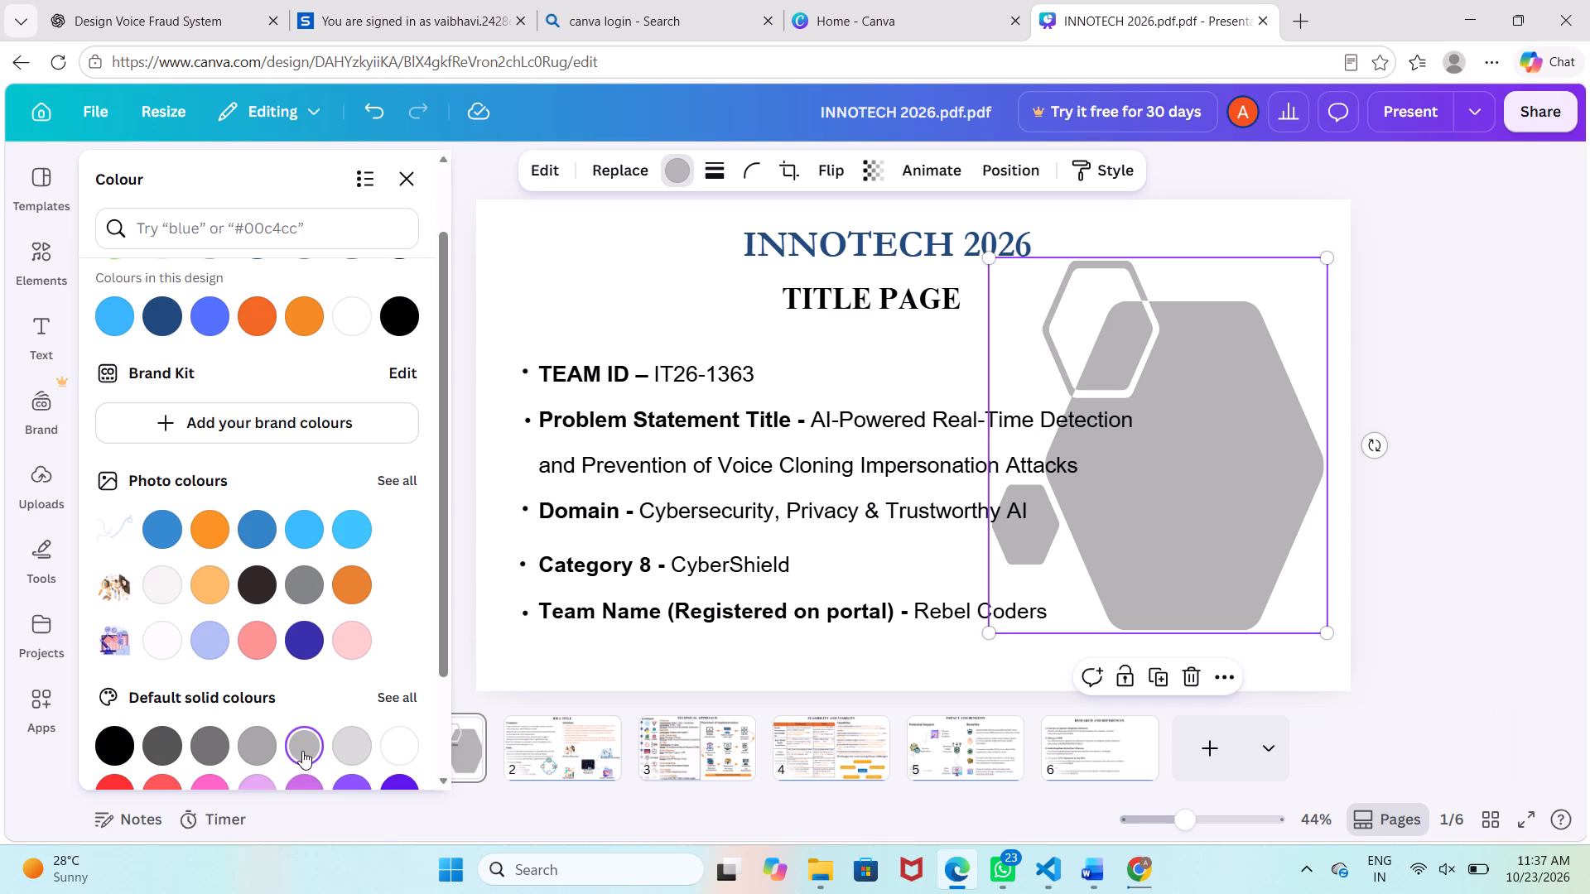
{"action": "left_click", "coordinate": [346, 751]}
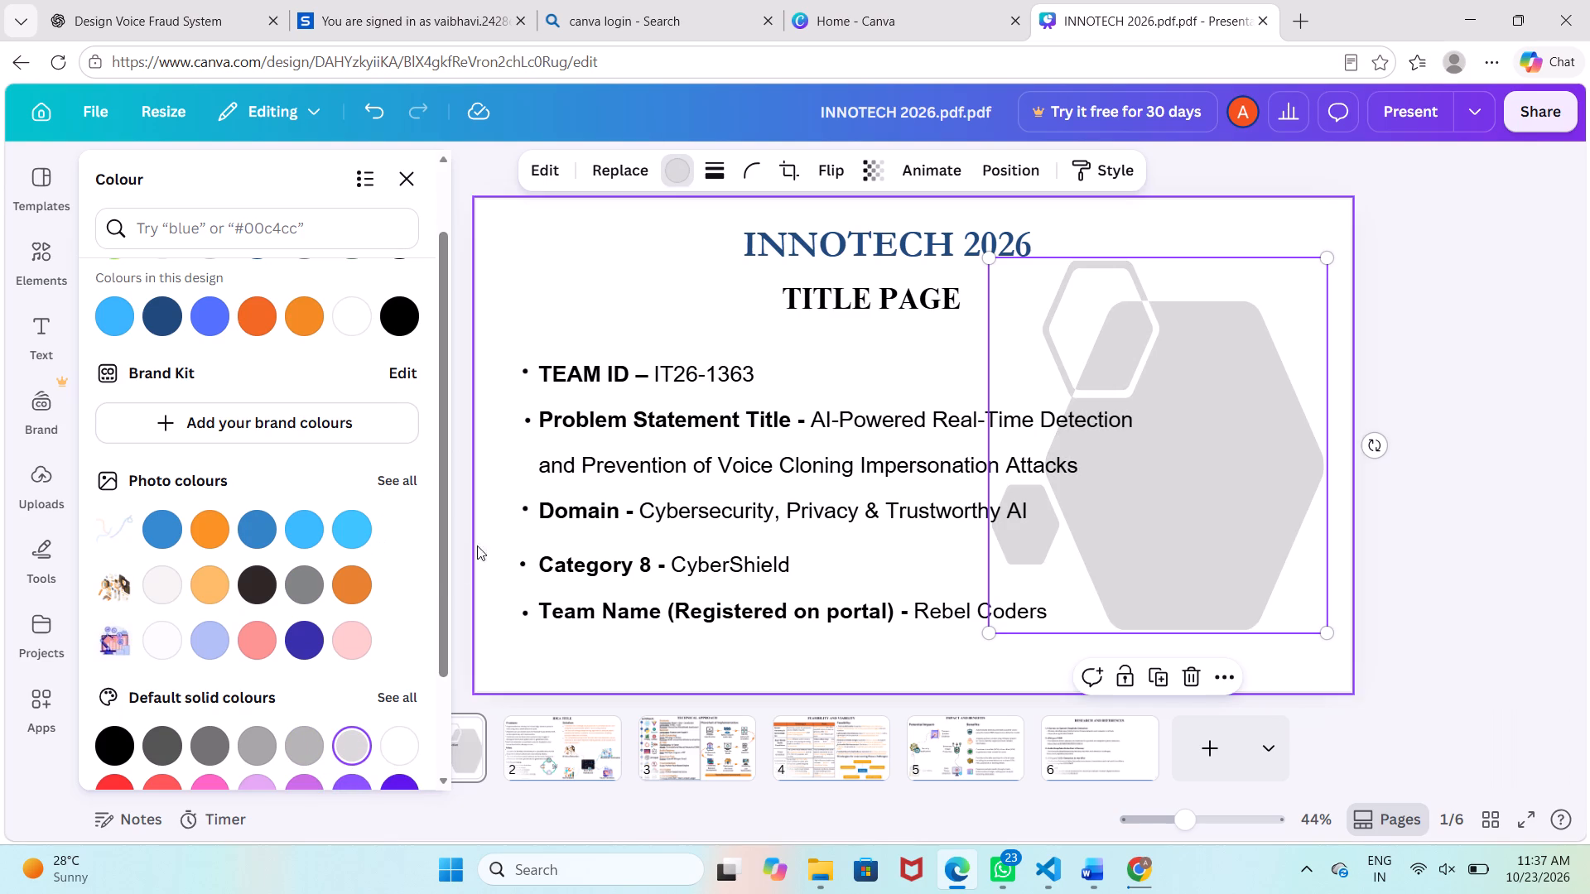
{"action": "left_click", "coordinate": [547, 262]}
{"action": "left_click", "coordinate": [1443, 351]}
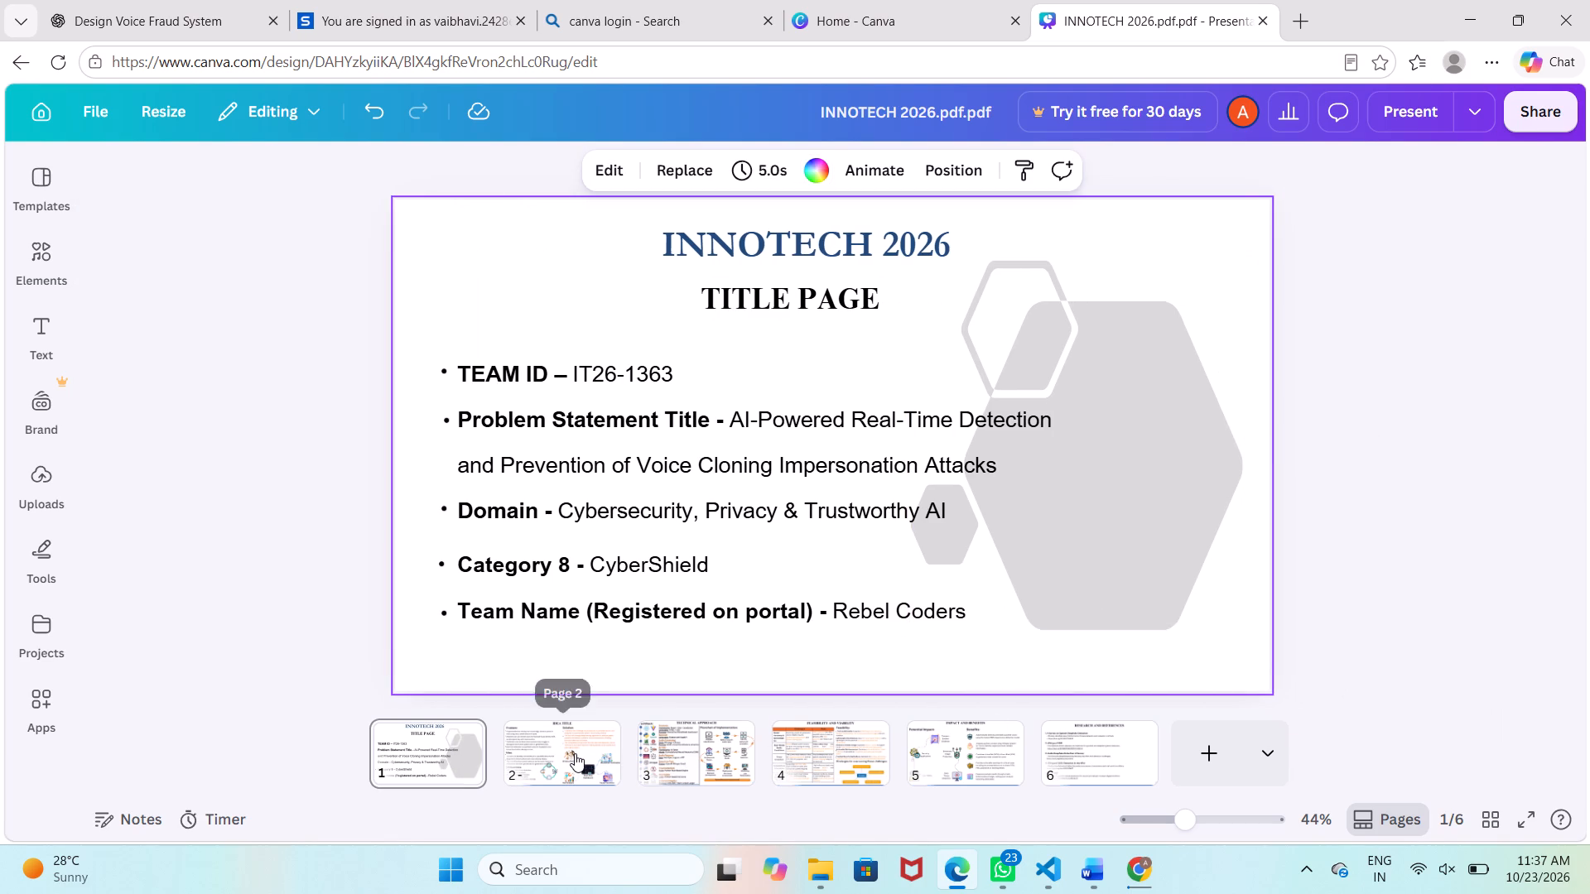
Go past the Idea Title page to page 3, Technical Approach.
{"action": "left_click", "coordinate": [575, 753]}
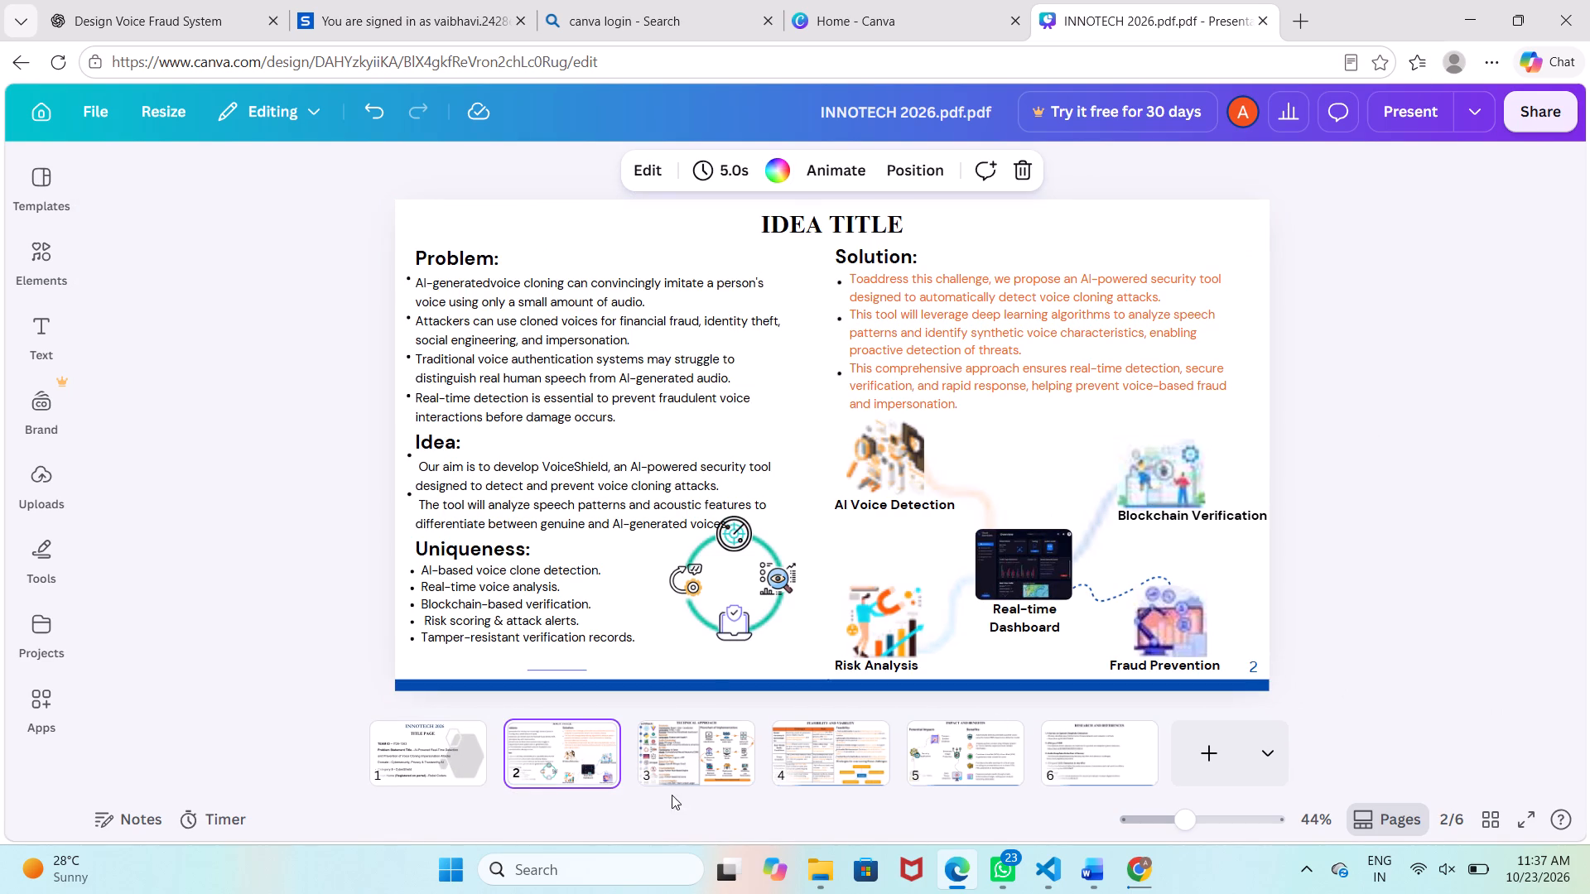
{"action": "left_click", "coordinate": [734, 768]}
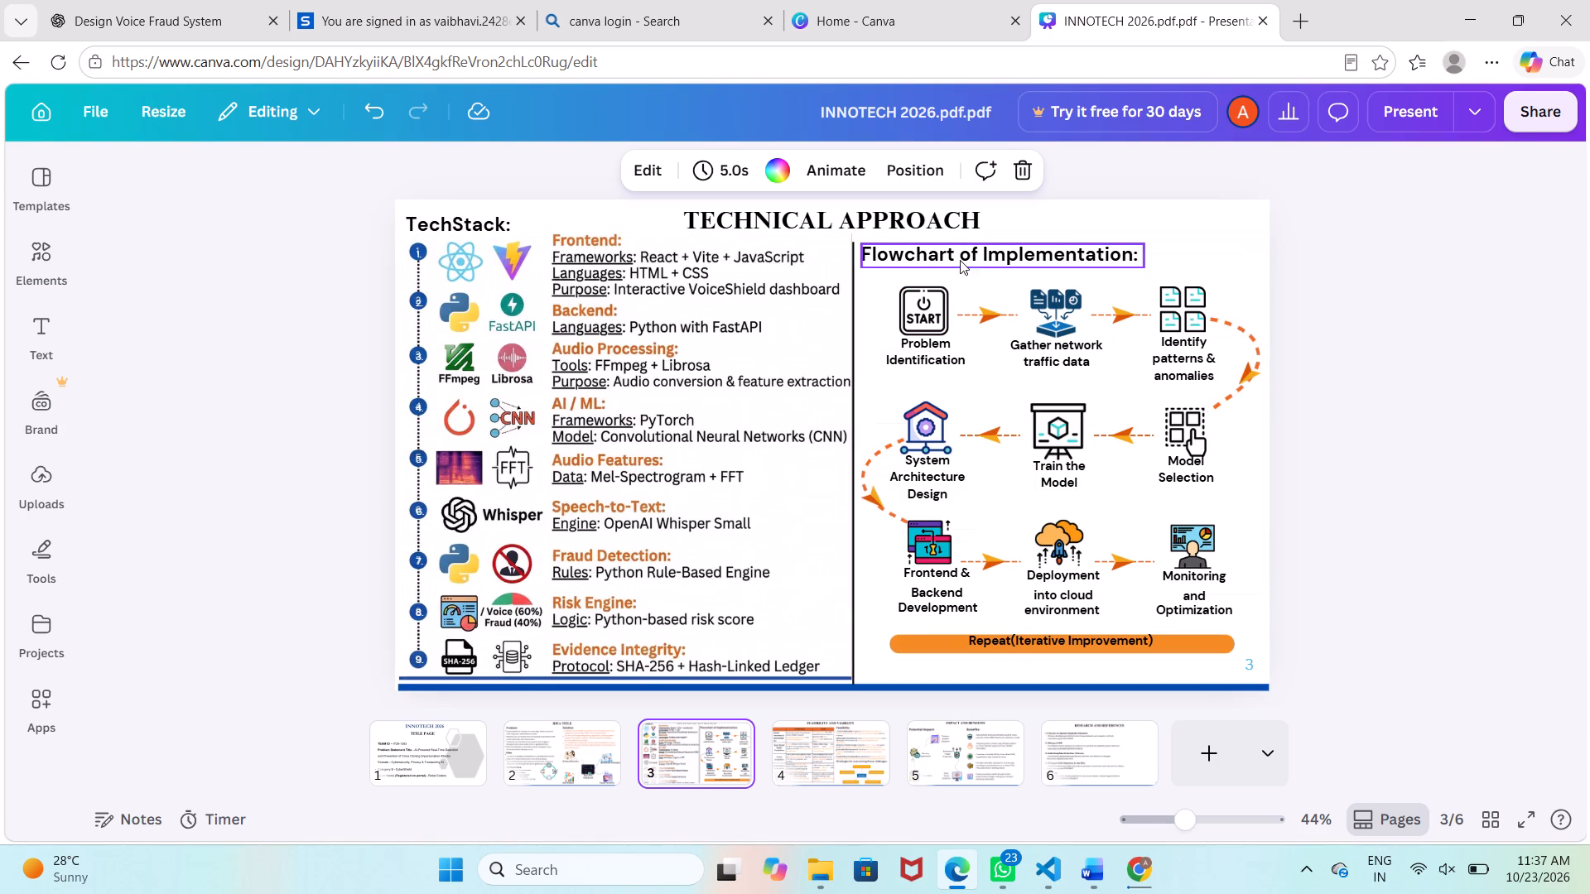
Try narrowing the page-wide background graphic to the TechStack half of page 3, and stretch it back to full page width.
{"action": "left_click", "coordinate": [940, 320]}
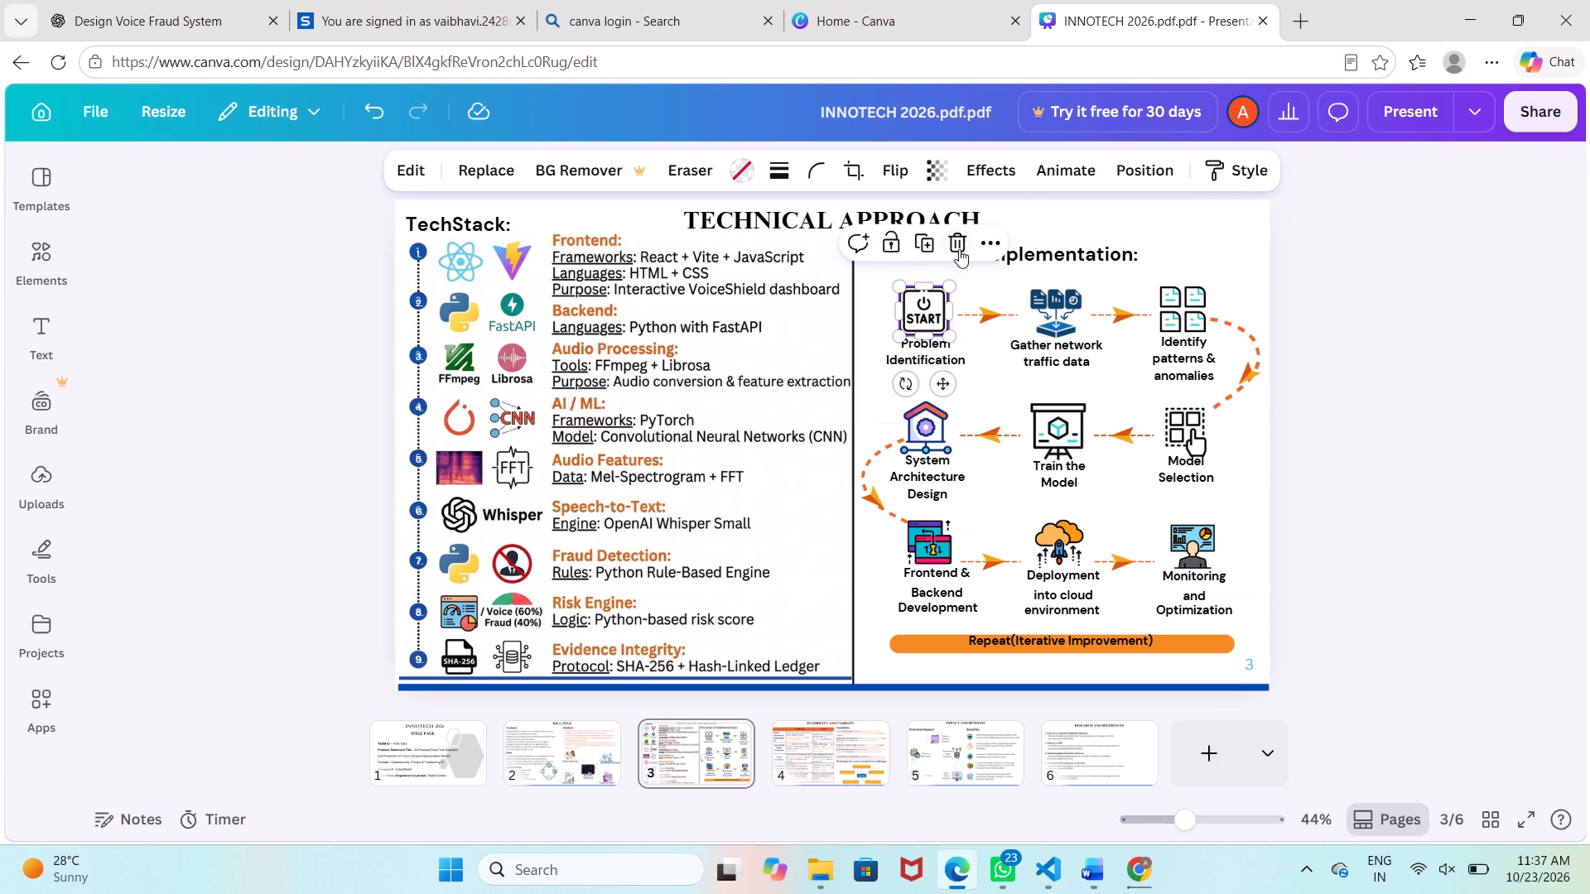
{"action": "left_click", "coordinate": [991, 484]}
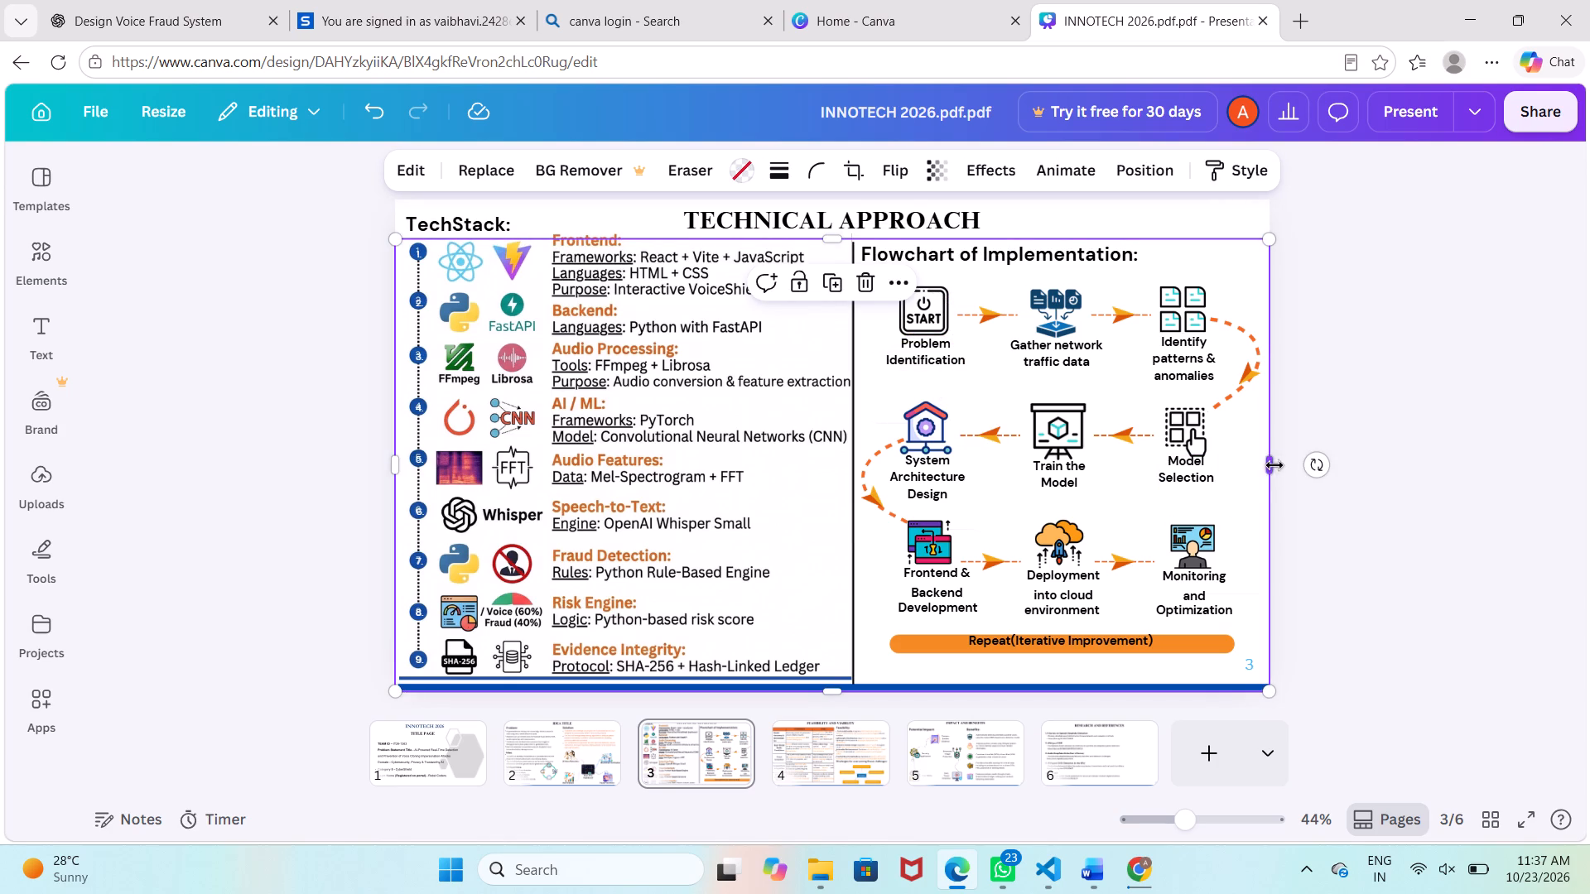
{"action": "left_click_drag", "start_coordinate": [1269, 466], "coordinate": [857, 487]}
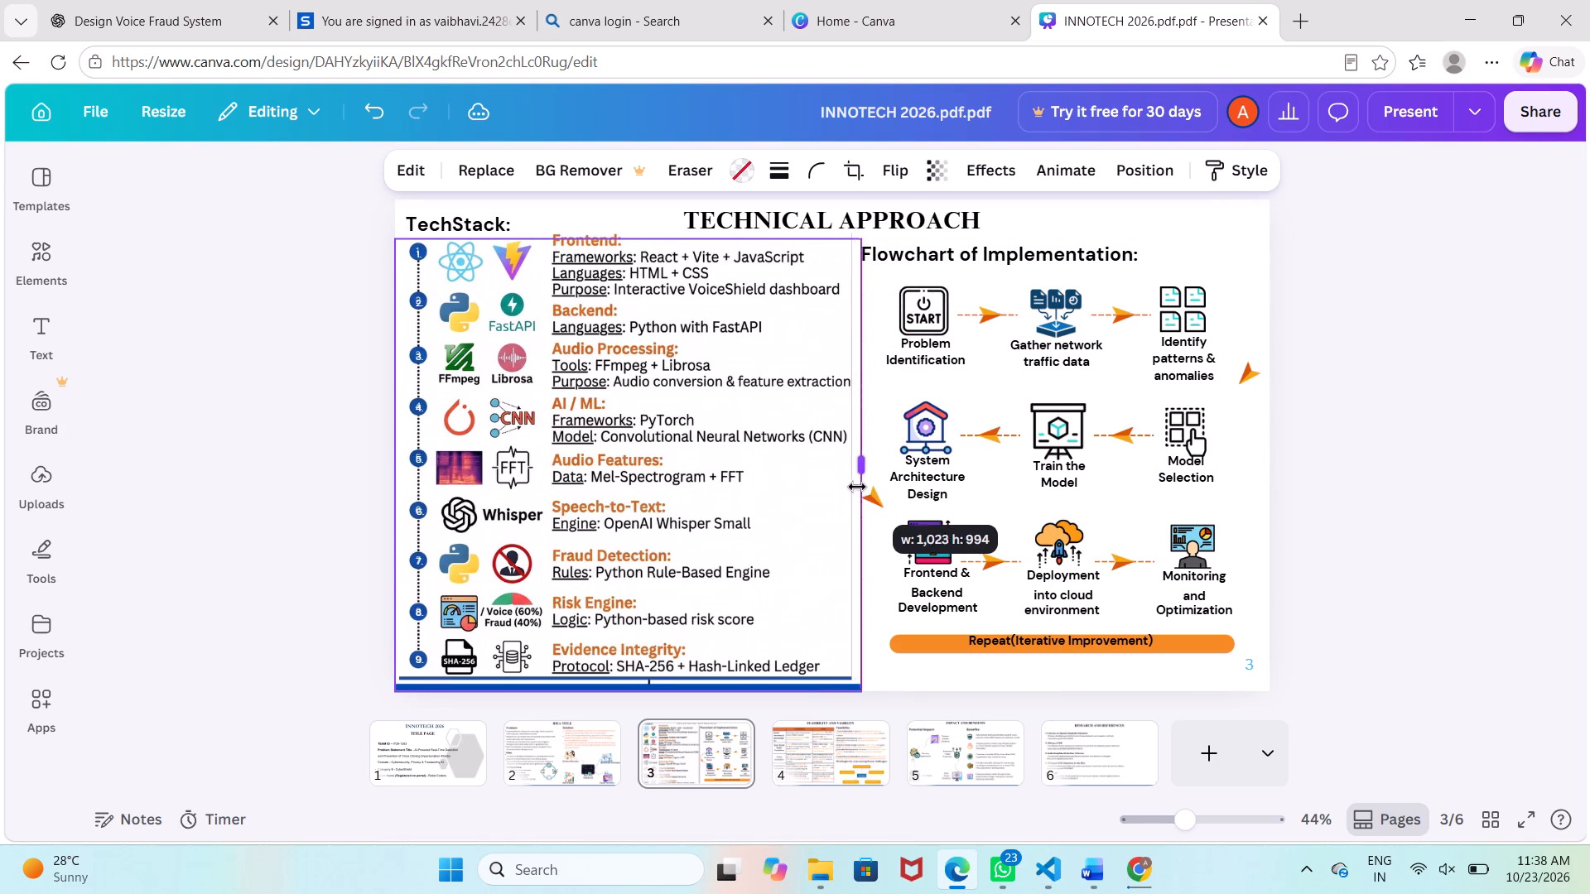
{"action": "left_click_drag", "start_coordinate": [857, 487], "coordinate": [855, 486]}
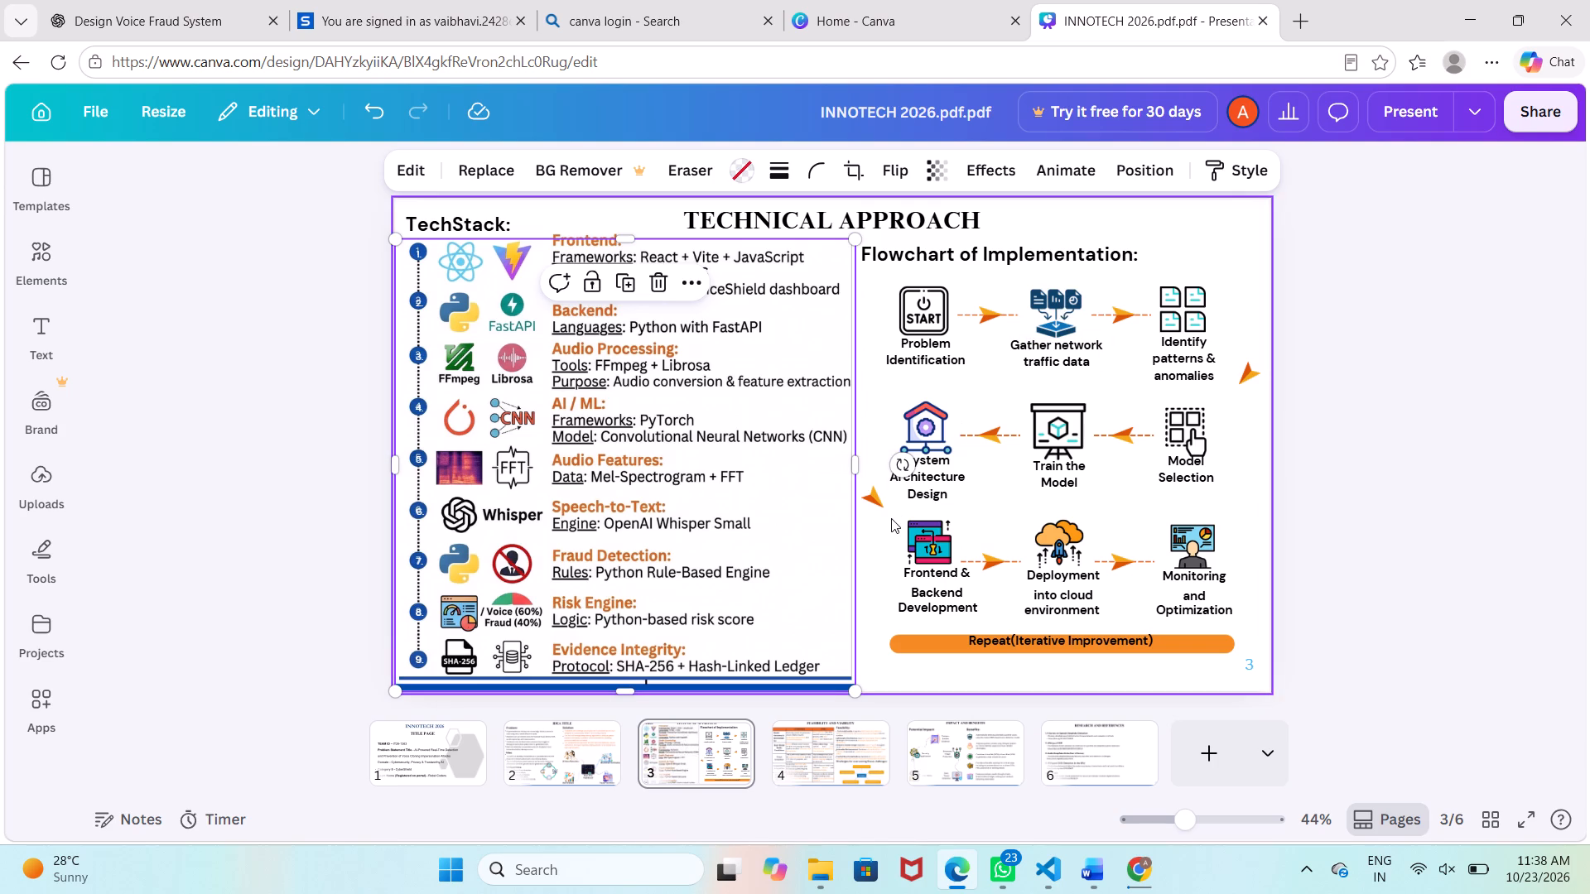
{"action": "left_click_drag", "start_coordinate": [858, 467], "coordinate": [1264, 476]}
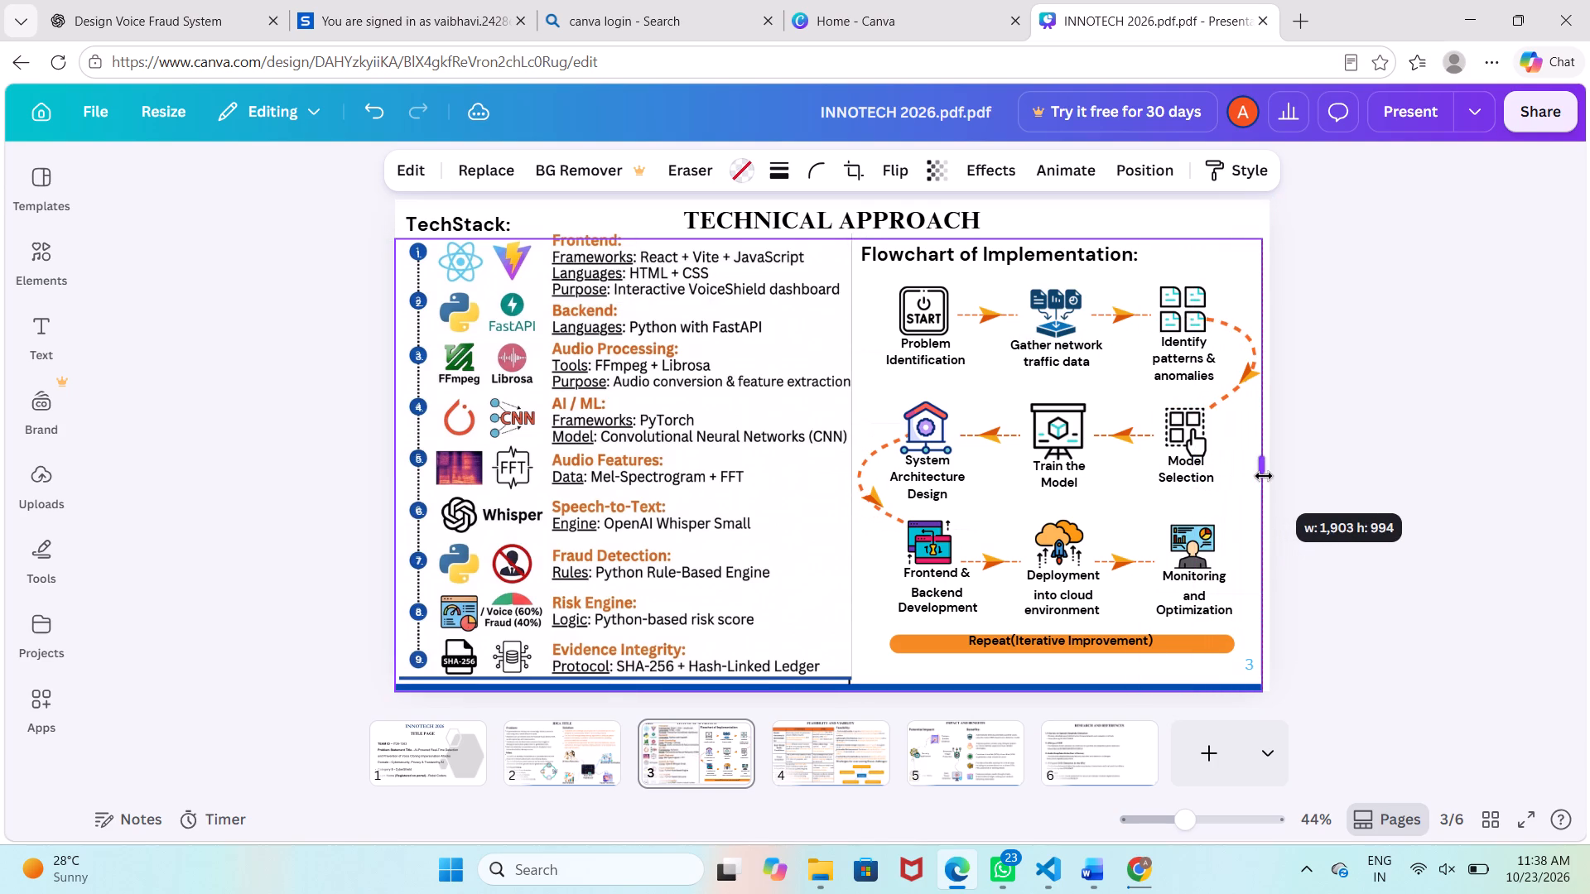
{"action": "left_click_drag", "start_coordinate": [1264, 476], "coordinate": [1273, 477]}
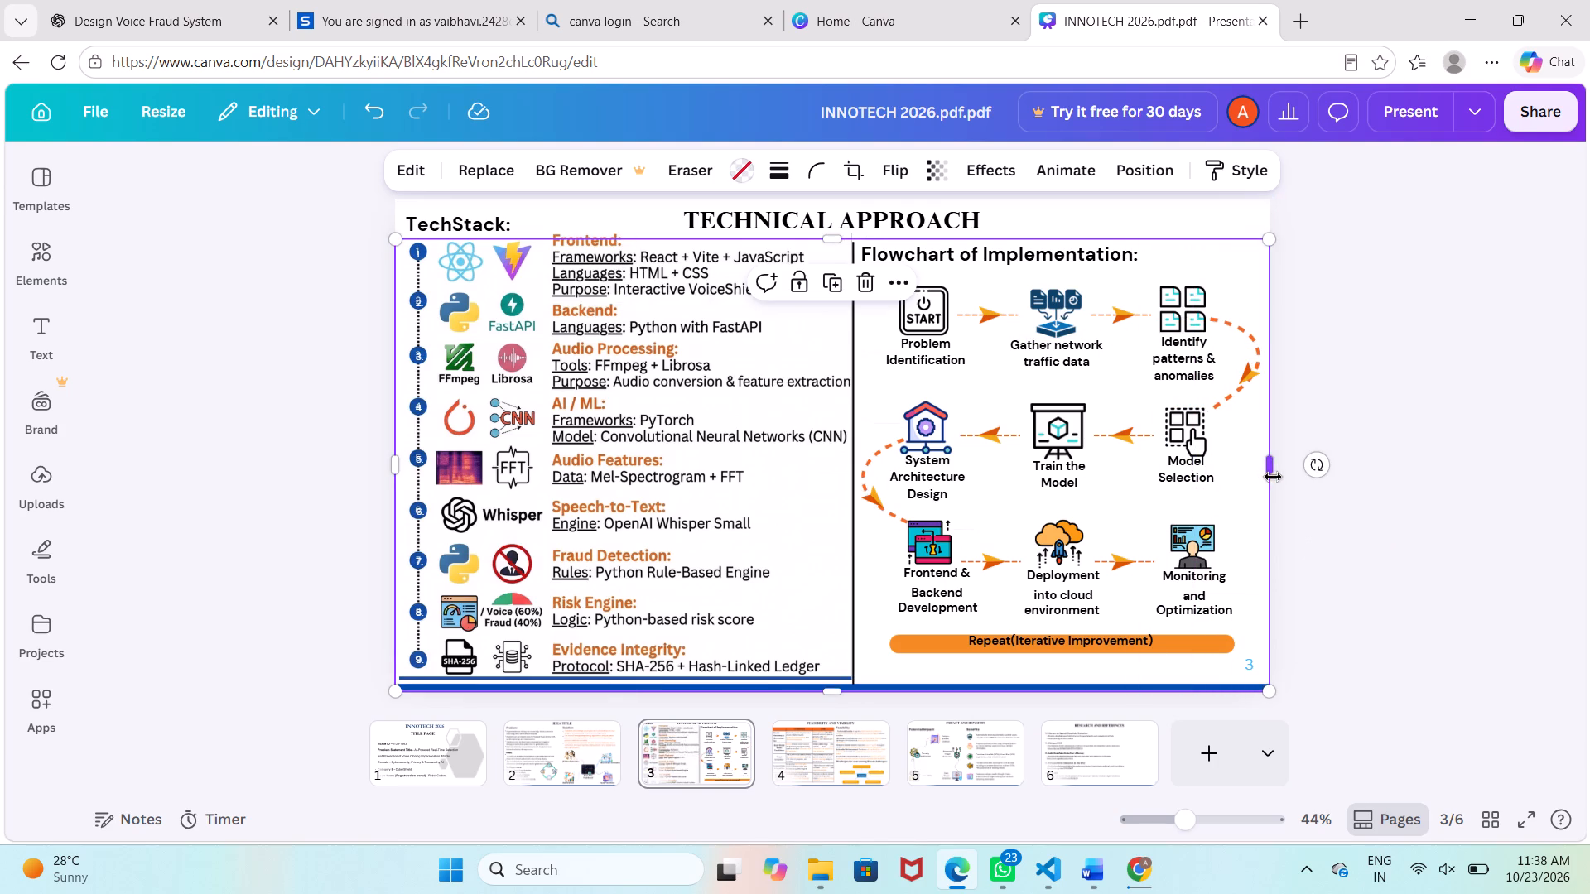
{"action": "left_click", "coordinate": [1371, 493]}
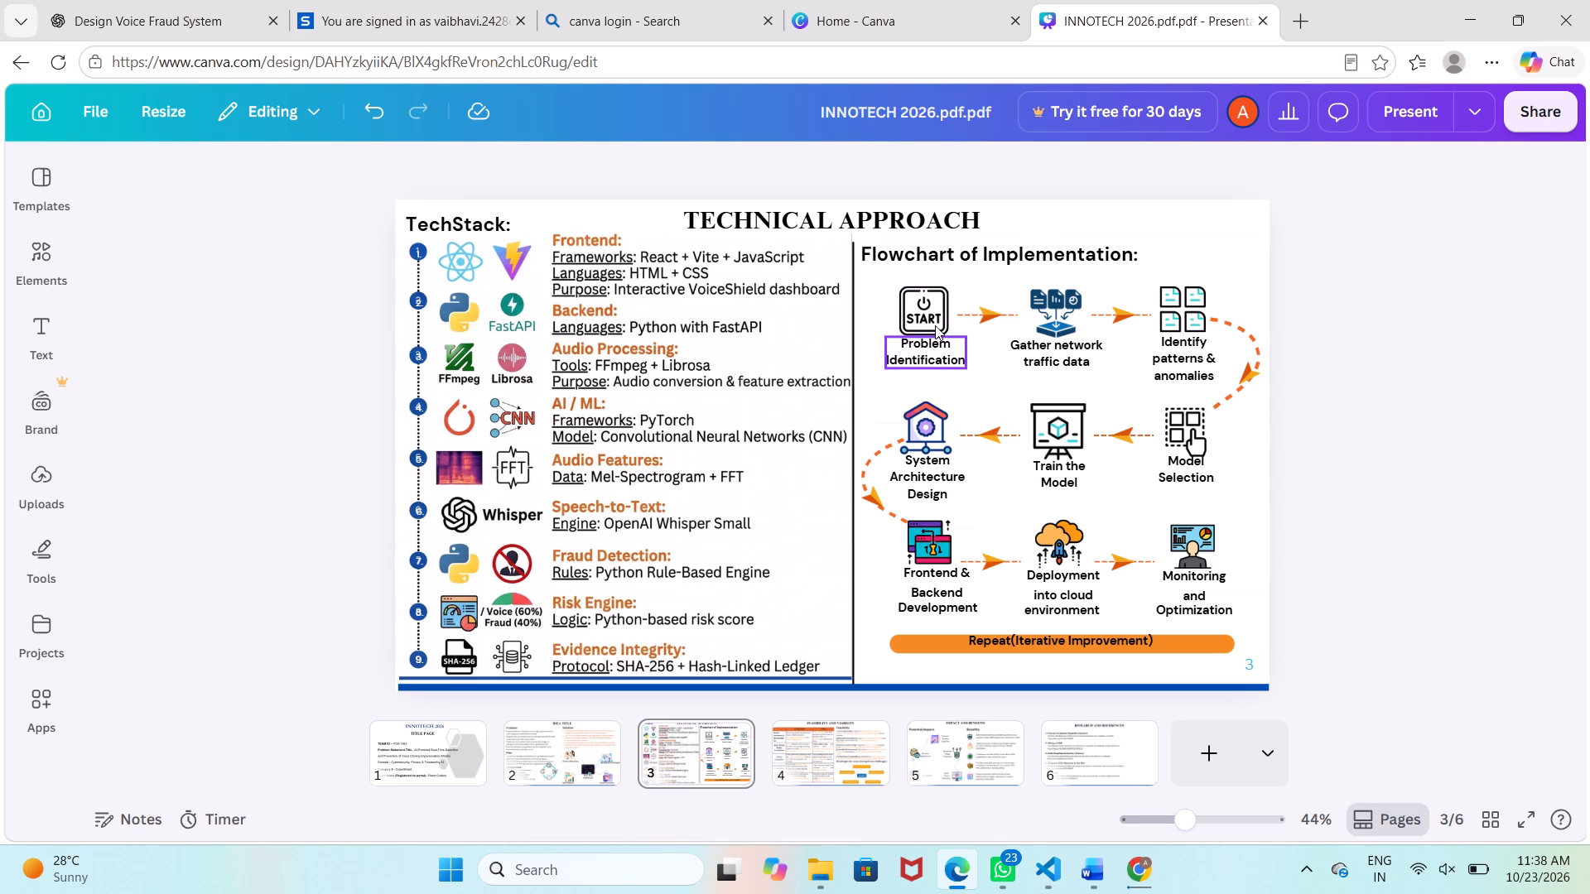
Delete the Start icon with its frame and the "Problem Identification" label from the implementation flowchart.
{"action": "left_click", "coordinate": [935, 325]}
{"action": "left_click", "coordinate": [961, 242]}
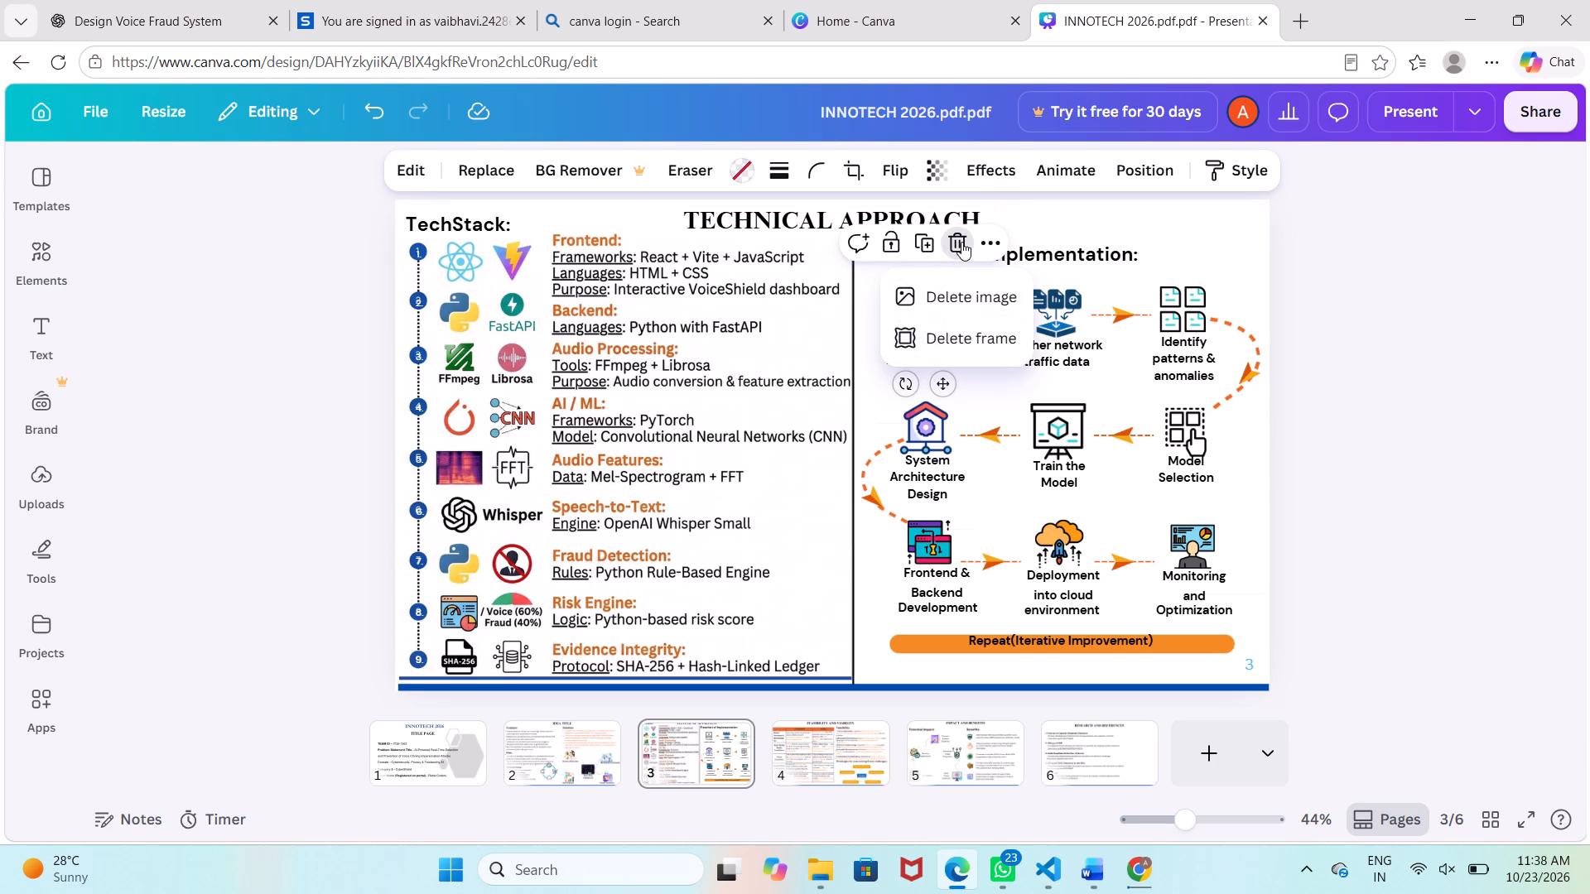
{"action": "left_click", "coordinate": [989, 347]}
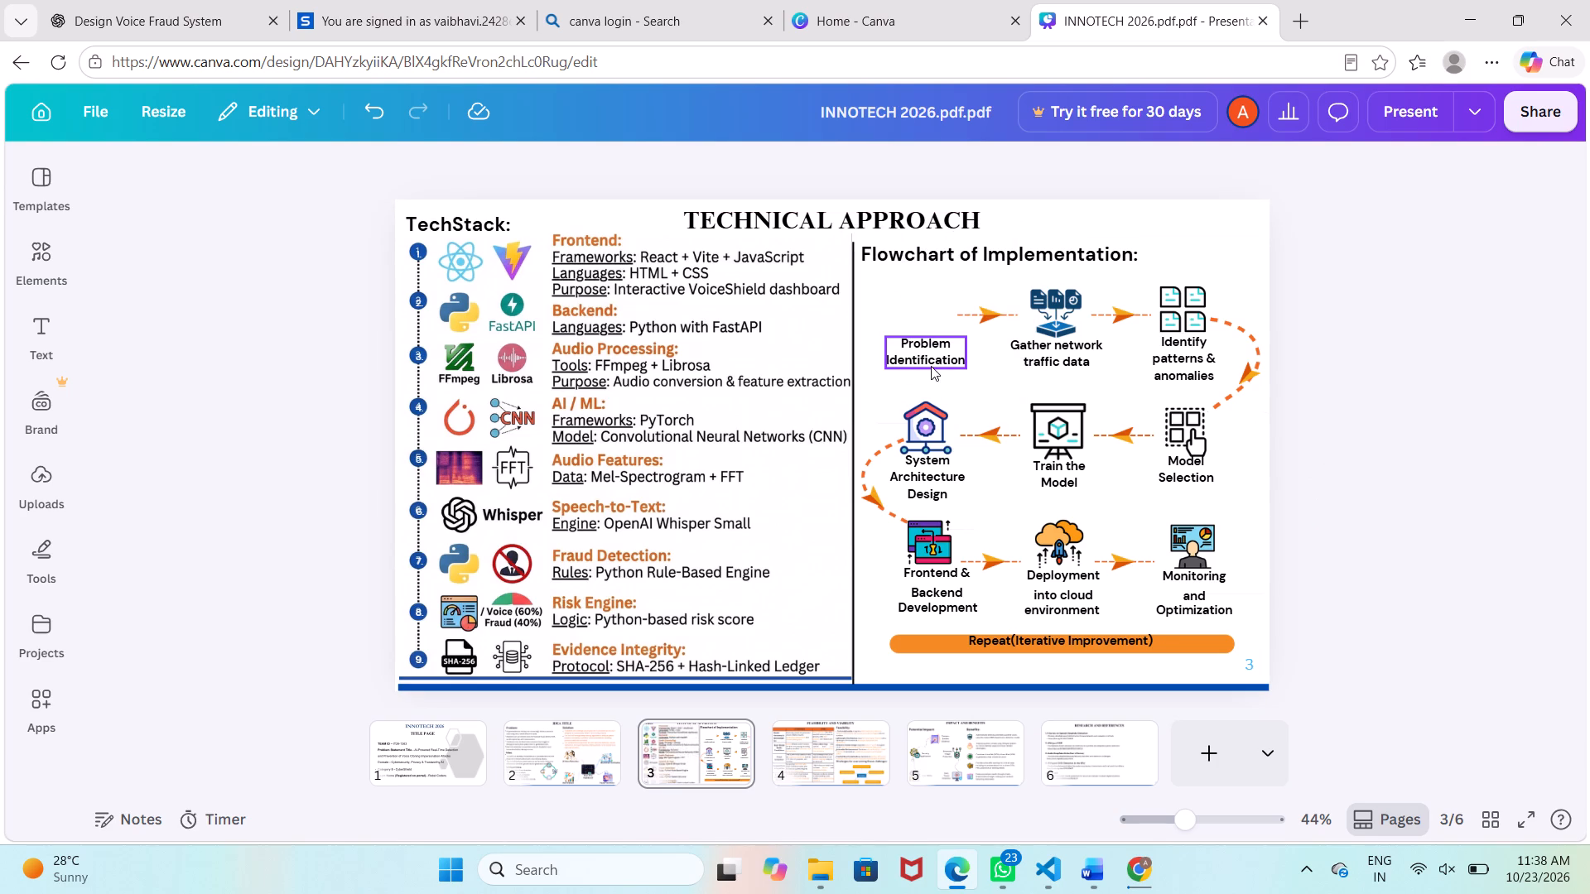
{"action": "left_click", "coordinate": [931, 366]}
{"action": "left_click", "coordinate": [960, 294]}
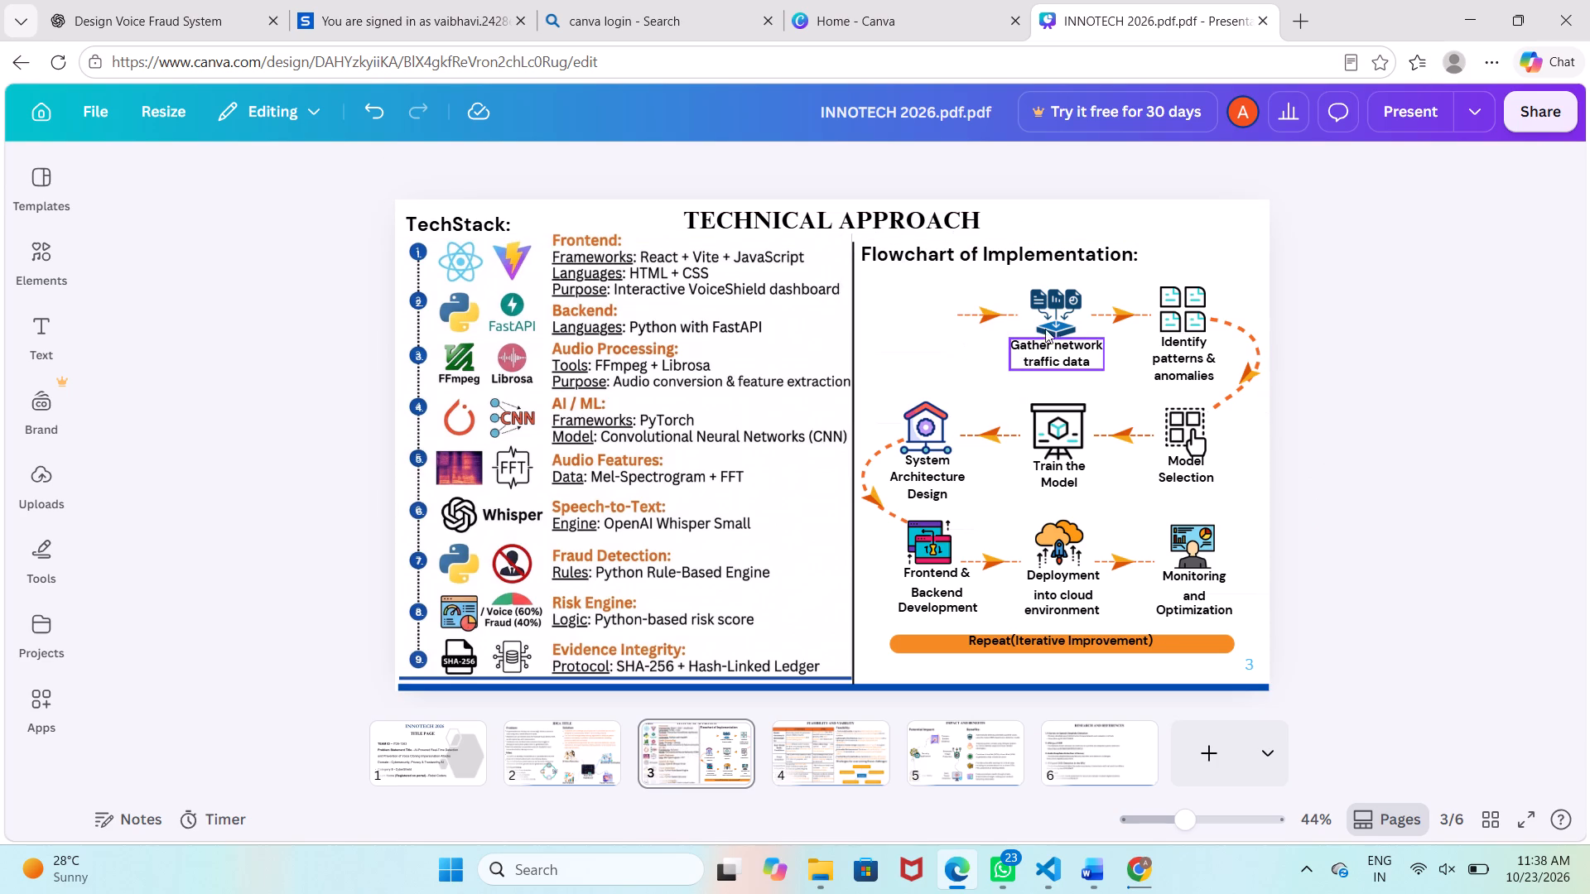
Delete the network data icon with its frame and the "Gather network traffic data" label from the flowchart.
{"action": "left_click", "coordinate": [1054, 324]}
{"action": "left_click_drag", "start_coordinate": [1094, 259], "coordinate": [1092, 248]}
{"action": "left_click", "coordinate": [1092, 248]}
{"action": "left_click", "coordinate": [1096, 333]}
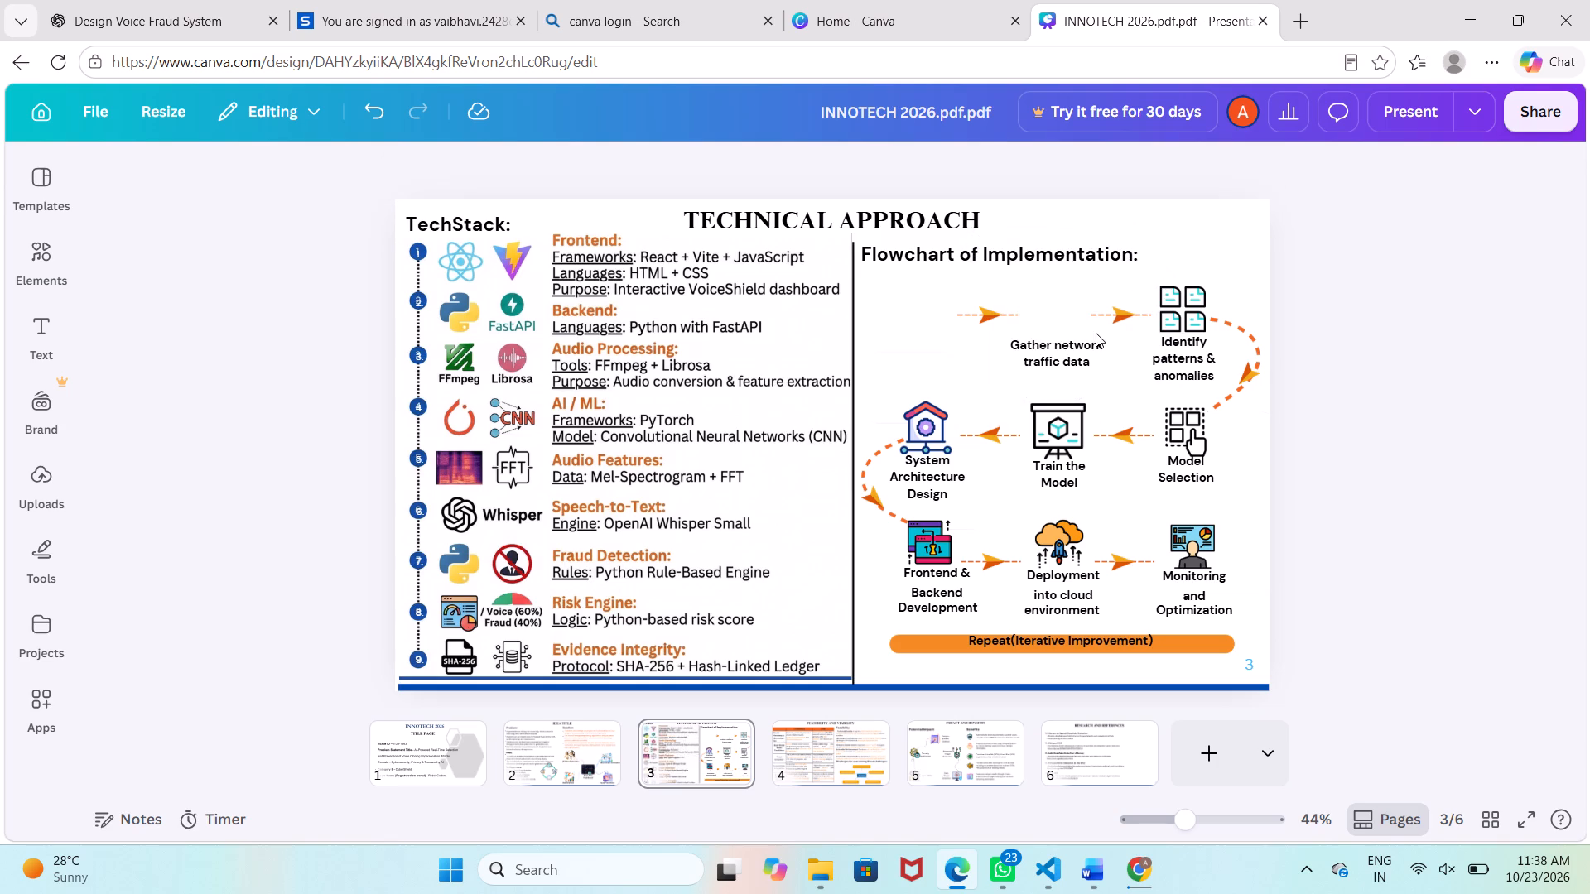
{"action": "left_click", "coordinate": [1069, 363]}
{"action": "left_click", "coordinate": [1086, 292]}
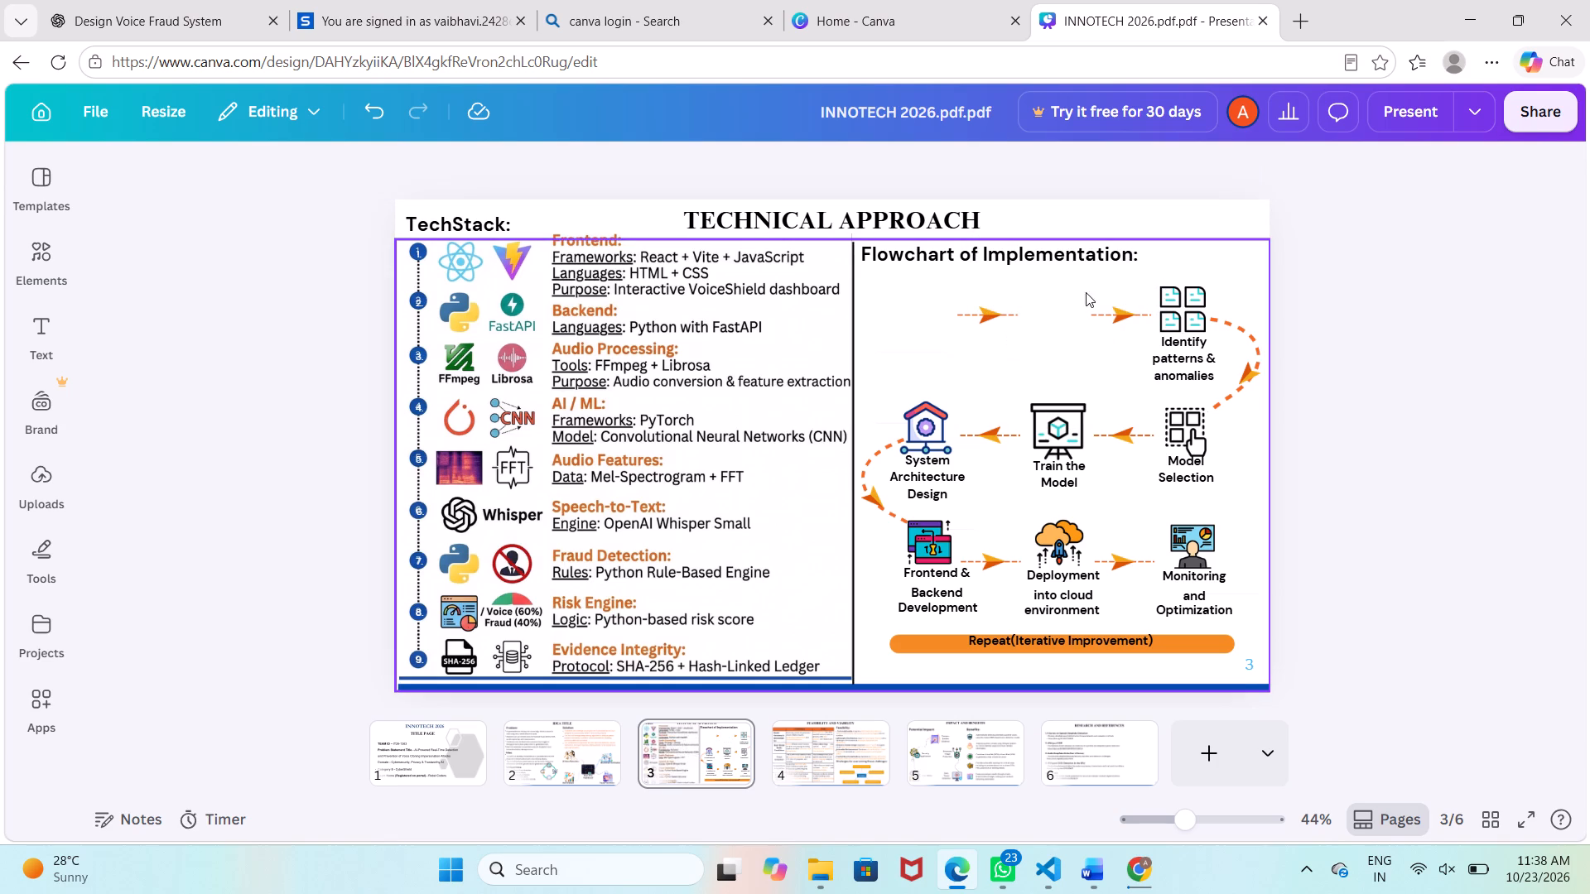
Delete the document grid icon with its frame and the "Identify patterns & anomalies" label from the flowchart.
{"action": "left_click", "coordinate": [1188, 312]}
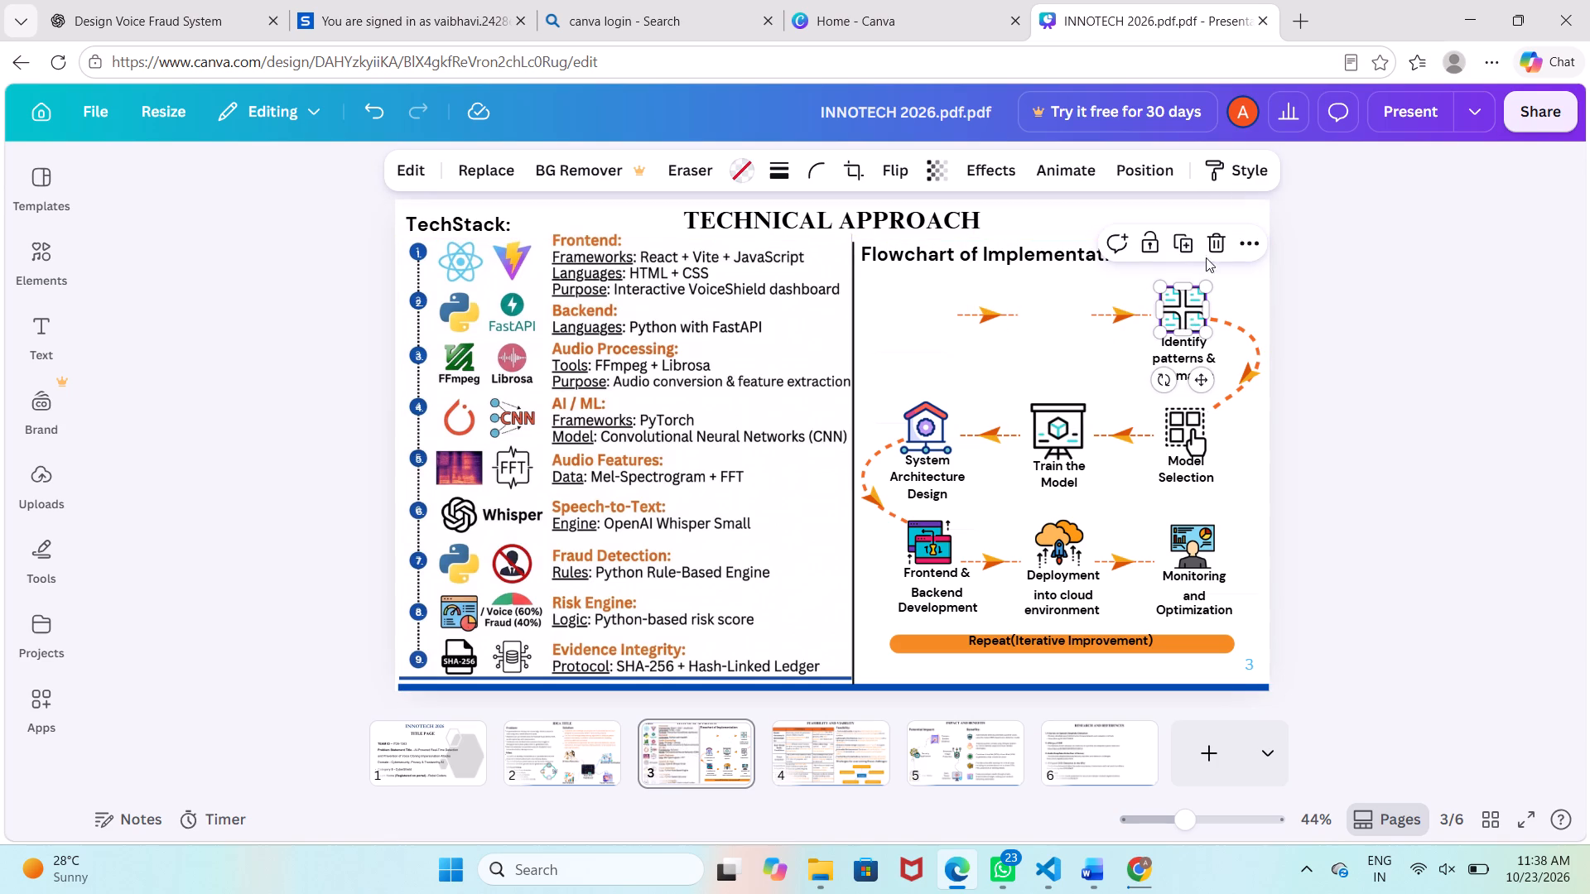
{"action": "left_click", "coordinate": [1216, 248]}
{"action": "left_click", "coordinate": [1223, 320]}
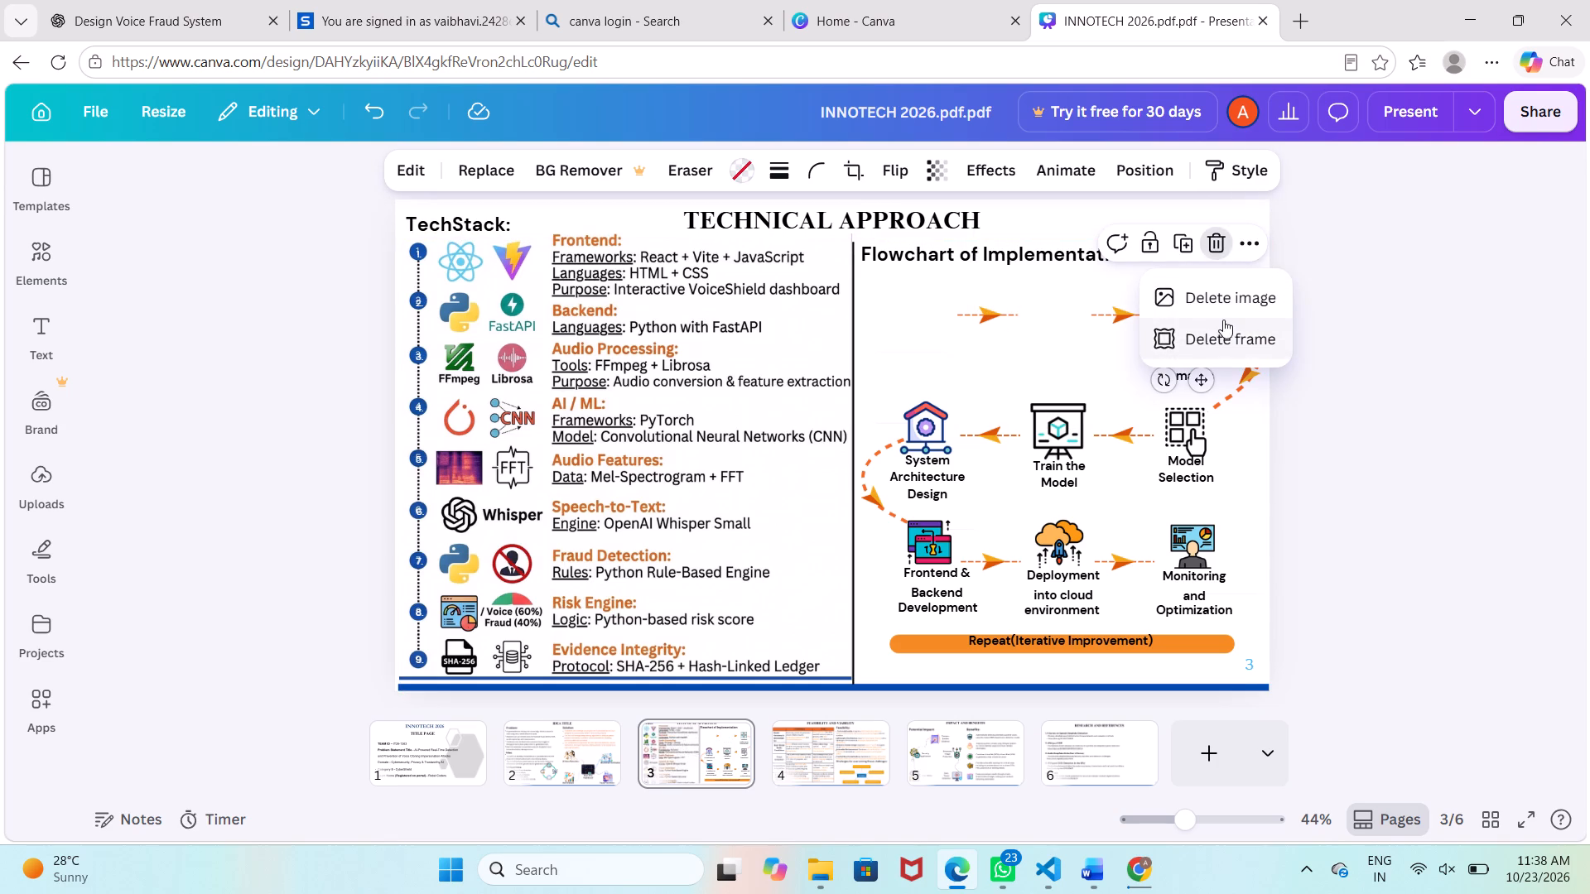
{"action": "left_click", "coordinate": [1192, 355]}
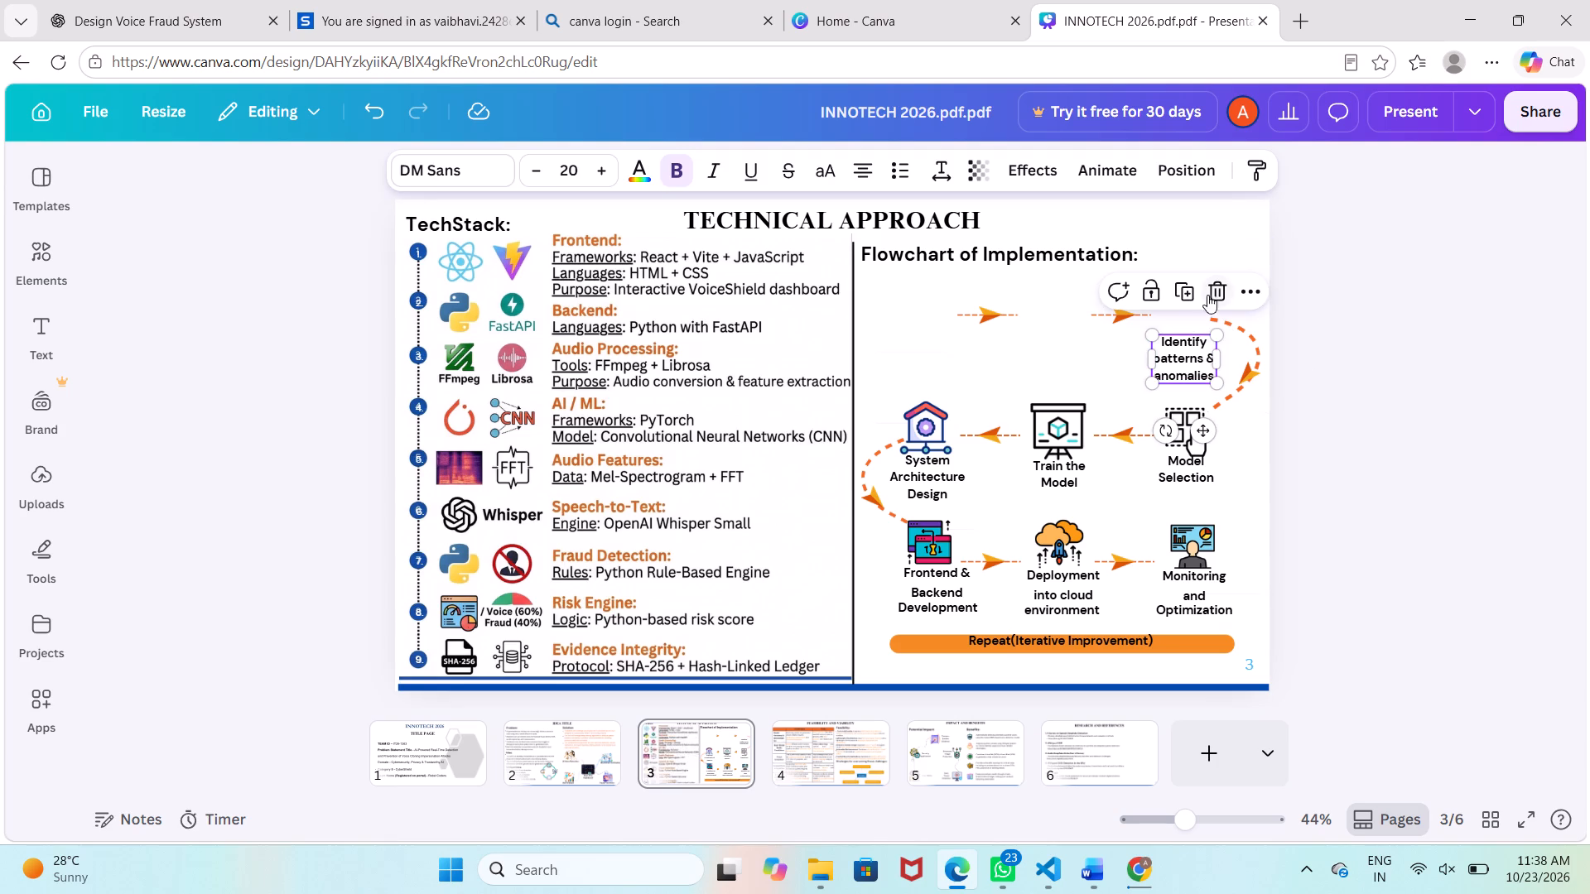
{"action": "left_click", "coordinate": [1210, 292]}
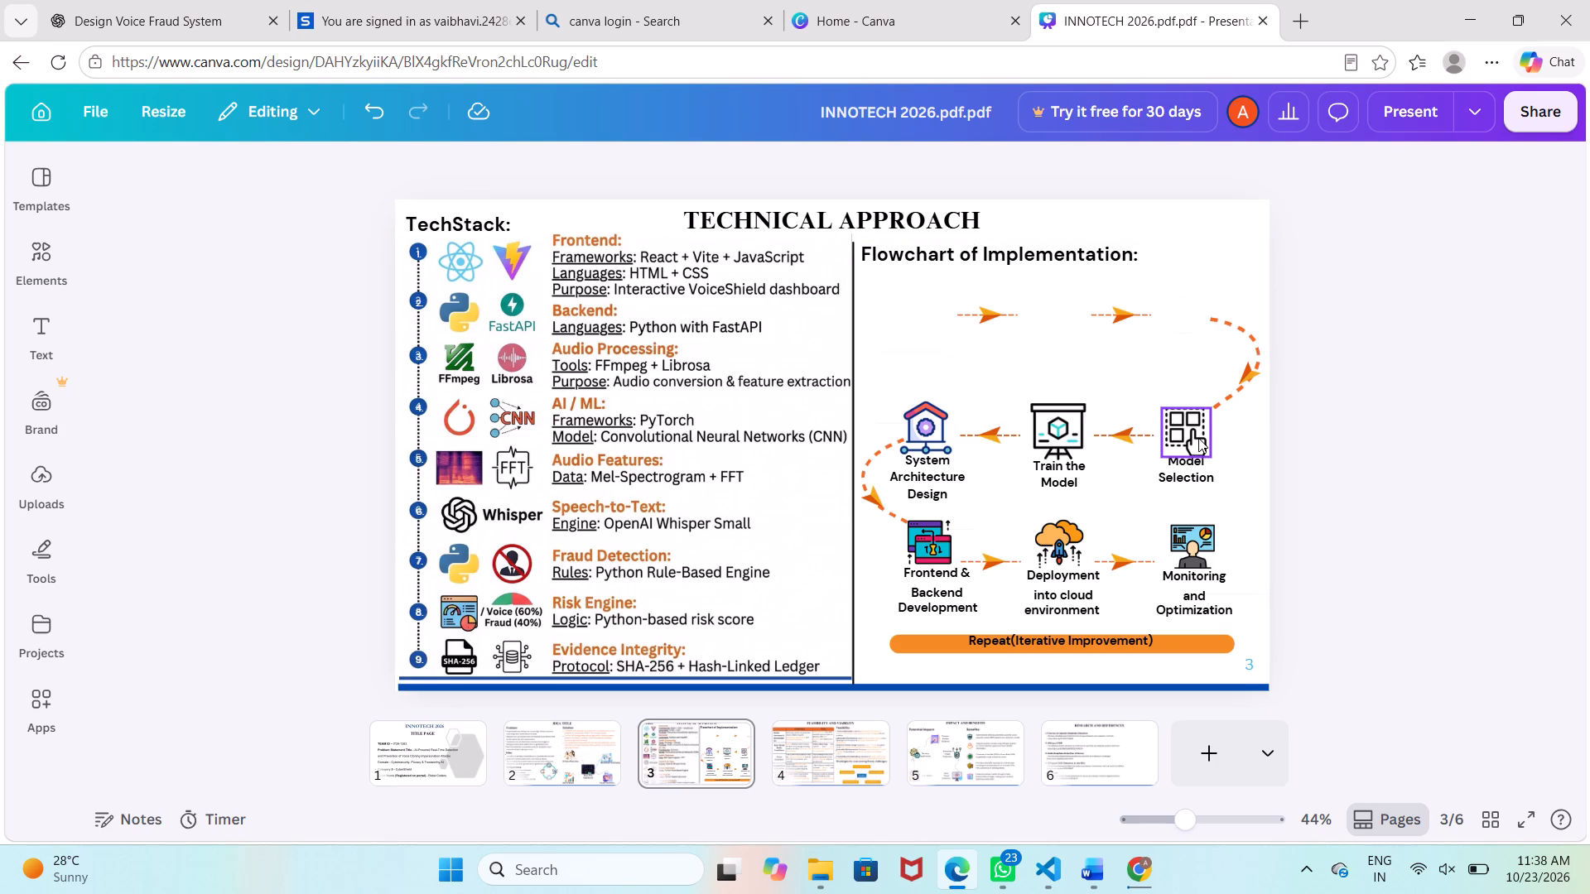
Delete the Model Selection icon with its frame and the "Model Selection" label from the flowchart.
{"action": "left_click", "coordinate": [1198, 438]}
{"action": "left_click", "coordinate": [1220, 368]}
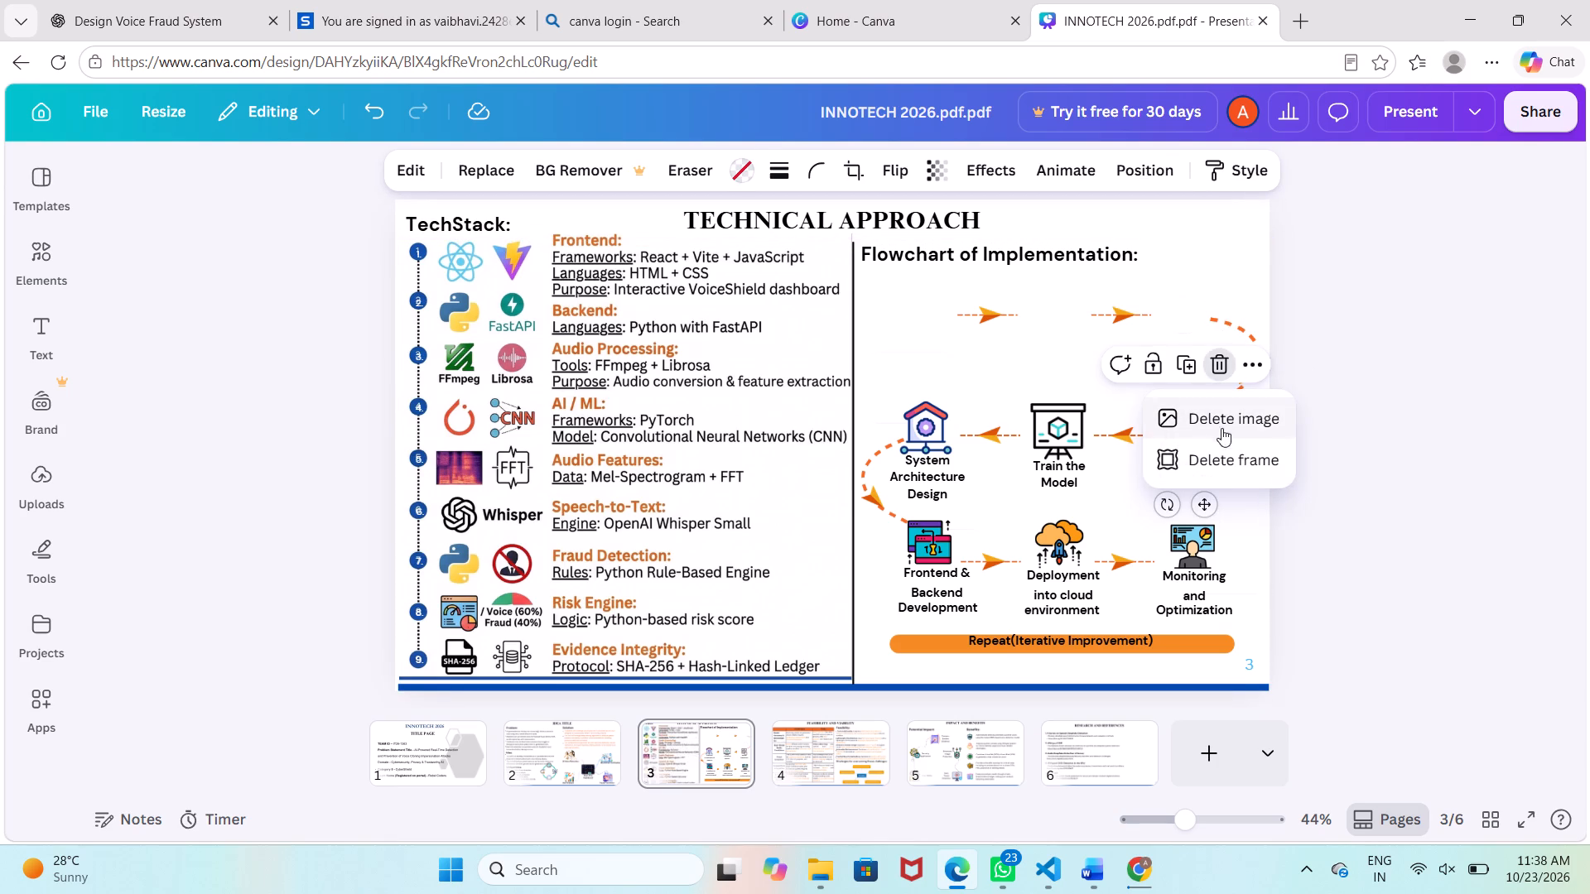
{"action": "left_click", "coordinate": [1225, 450]}
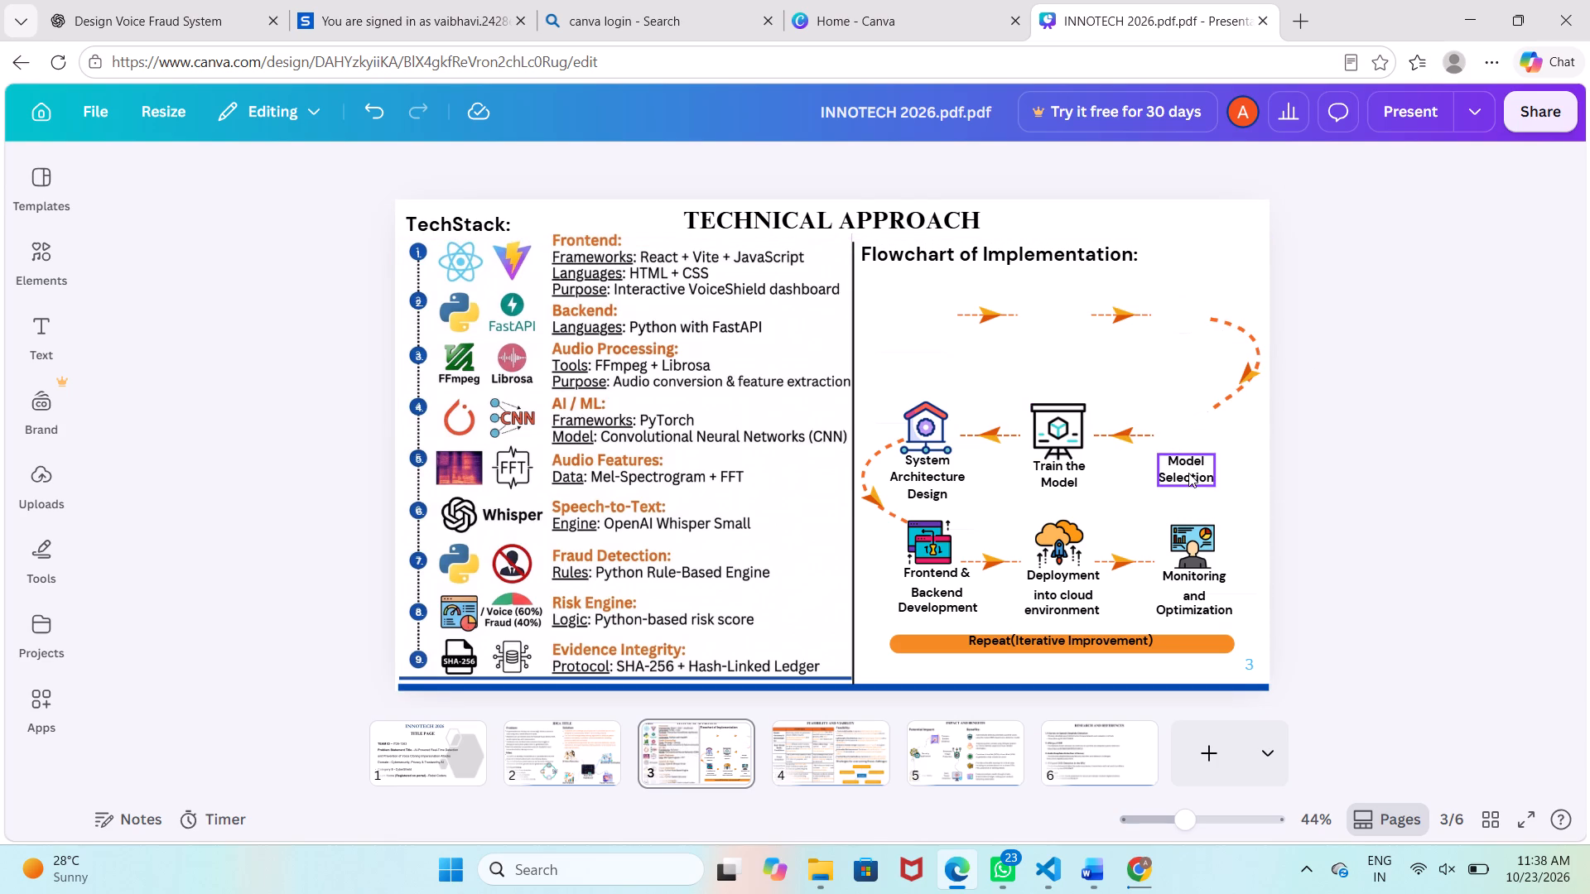
{"action": "left_click", "coordinate": [1188, 473]}
{"action": "left_click", "coordinate": [1222, 420]}
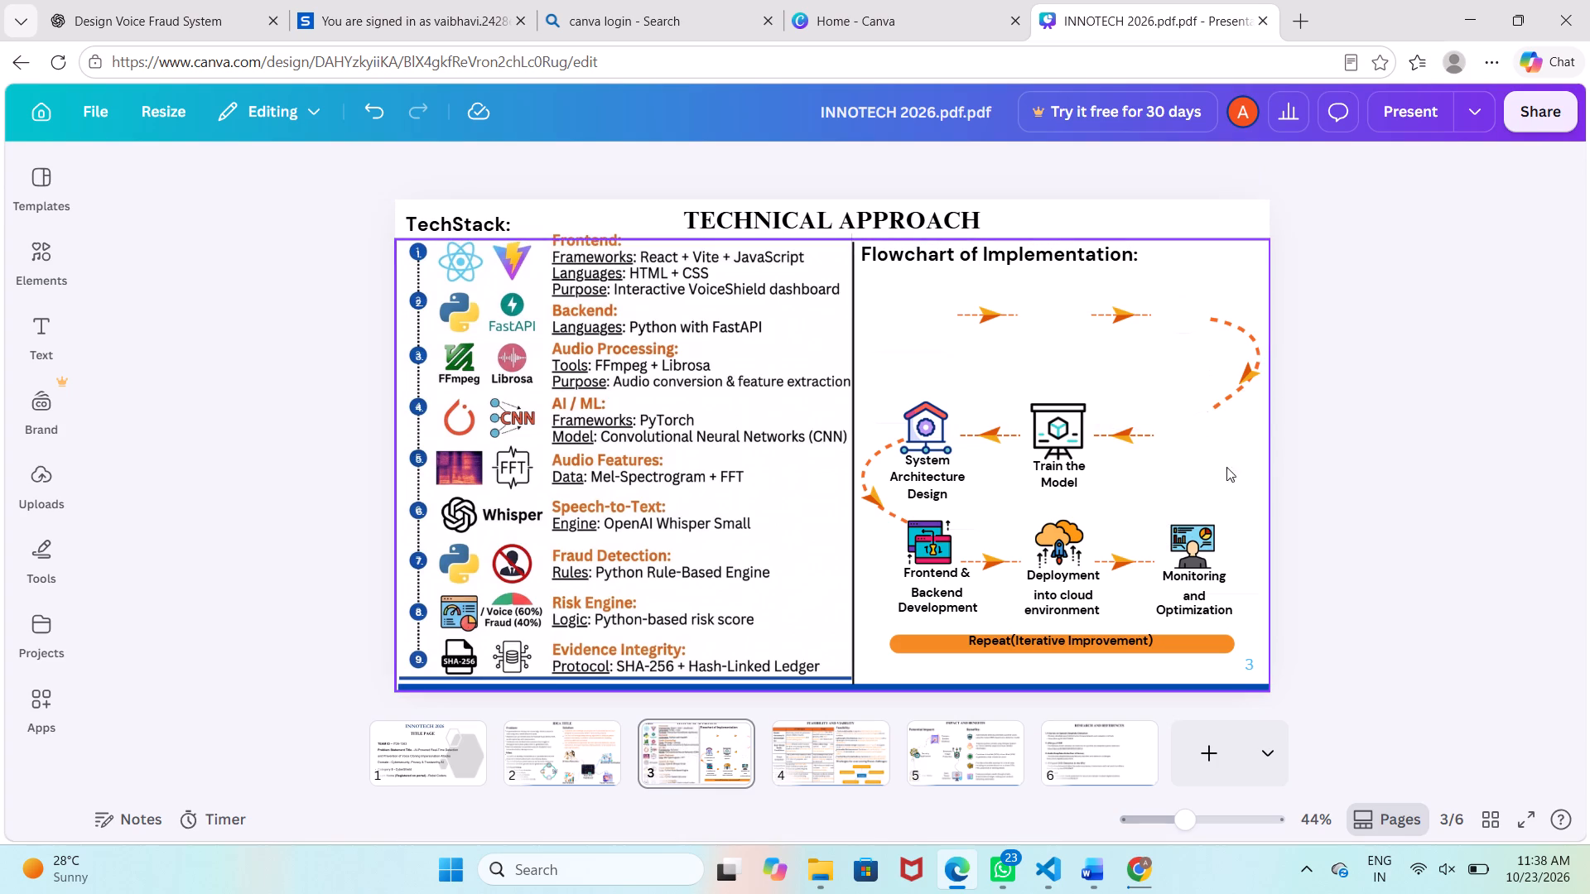
Delete the presentation board icon with its frame and the "Train the Model" label from the flowchart.
{"action": "left_click", "coordinate": [1059, 430]}
{"action": "left_click", "coordinate": [1090, 358]}
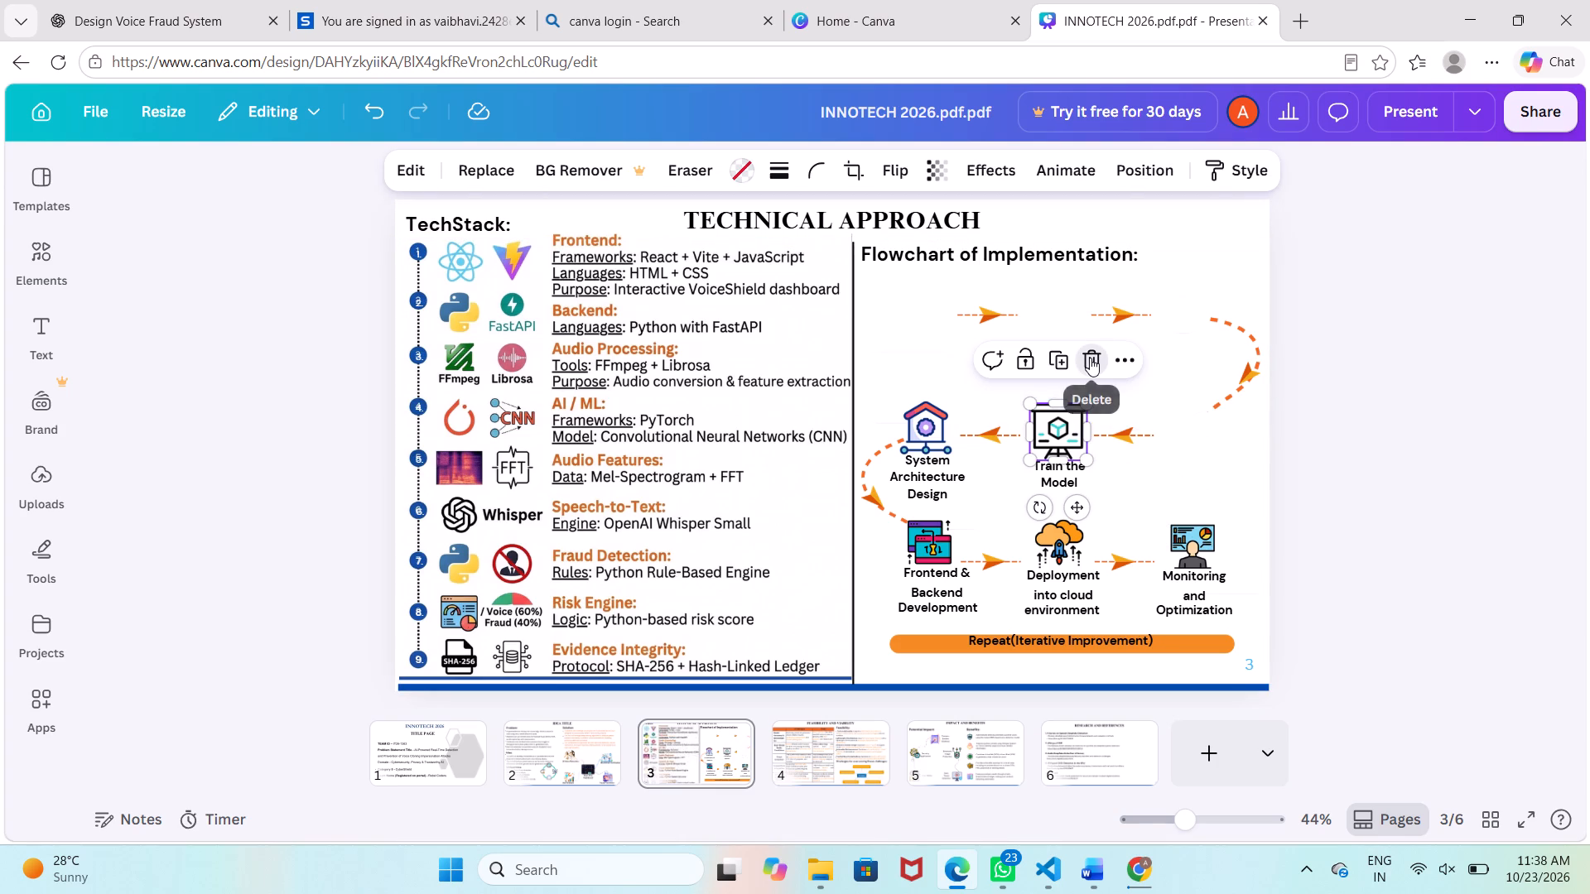
{"action": "left_click", "coordinate": [1099, 462]}
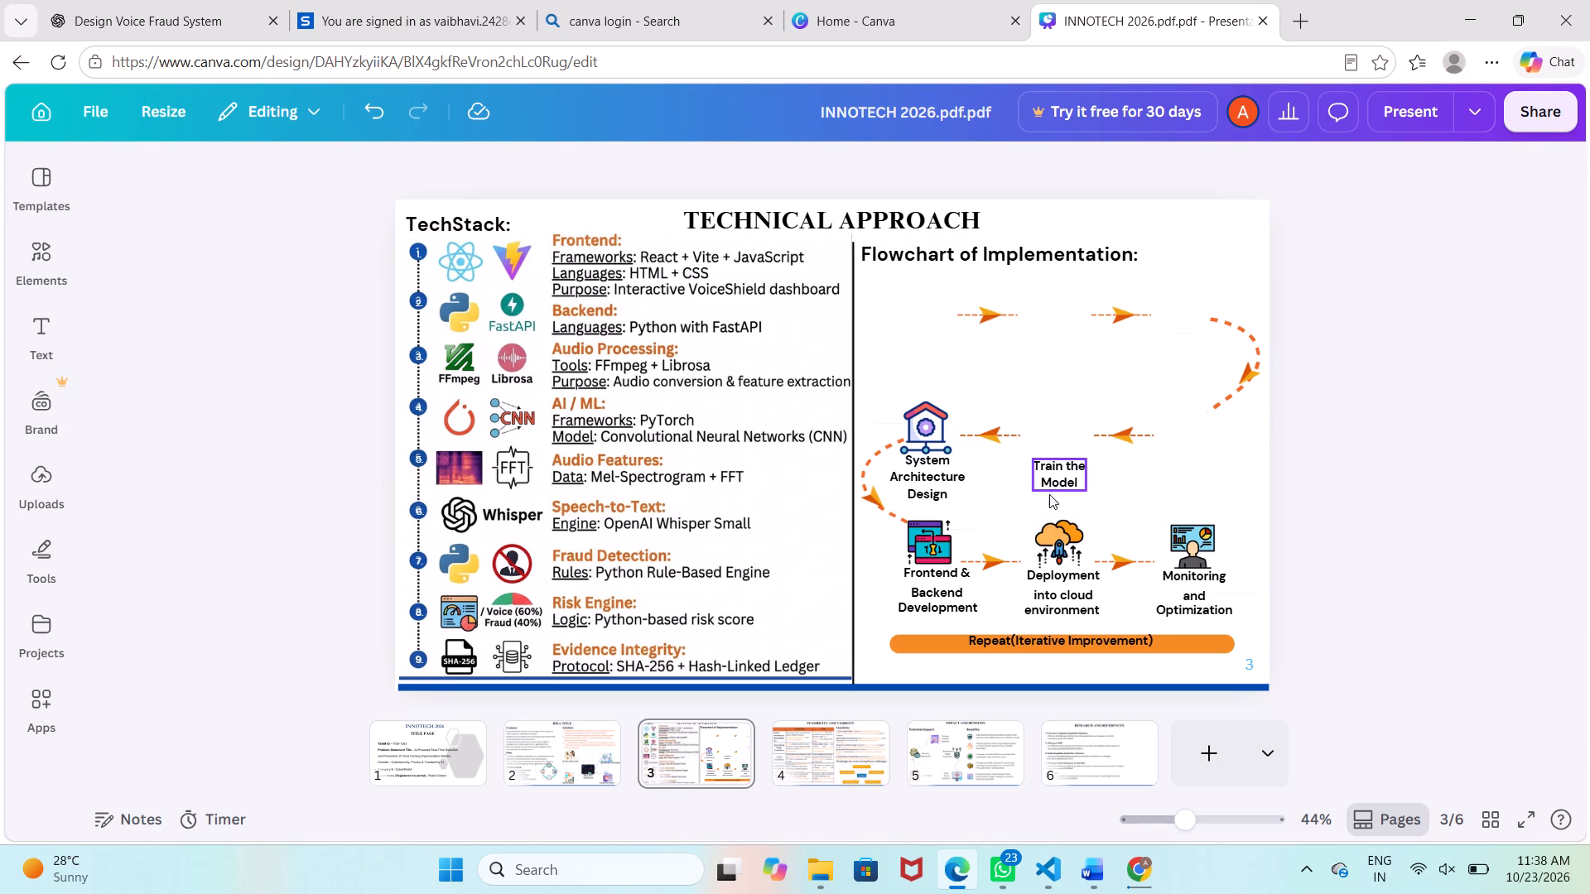
{"action": "left_click", "coordinate": [1053, 476]}
{"action": "left_click", "coordinate": [1090, 411]}
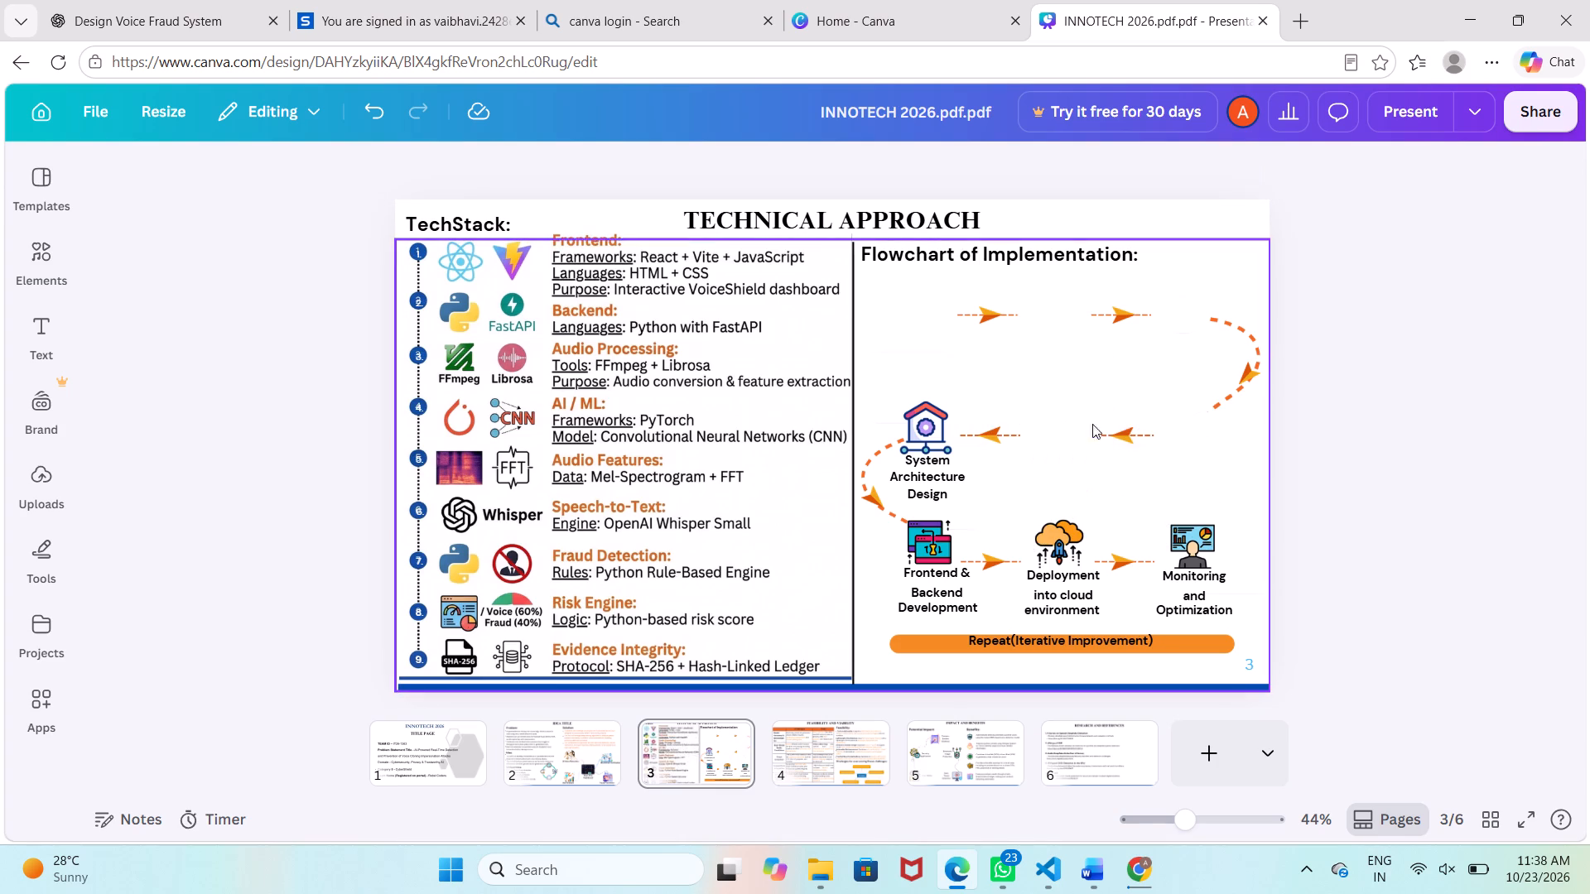
Delete the house-shaped icon with its frame and the "System Architecture Design" label from the flowchart.
{"action": "left_click", "coordinate": [922, 418]}
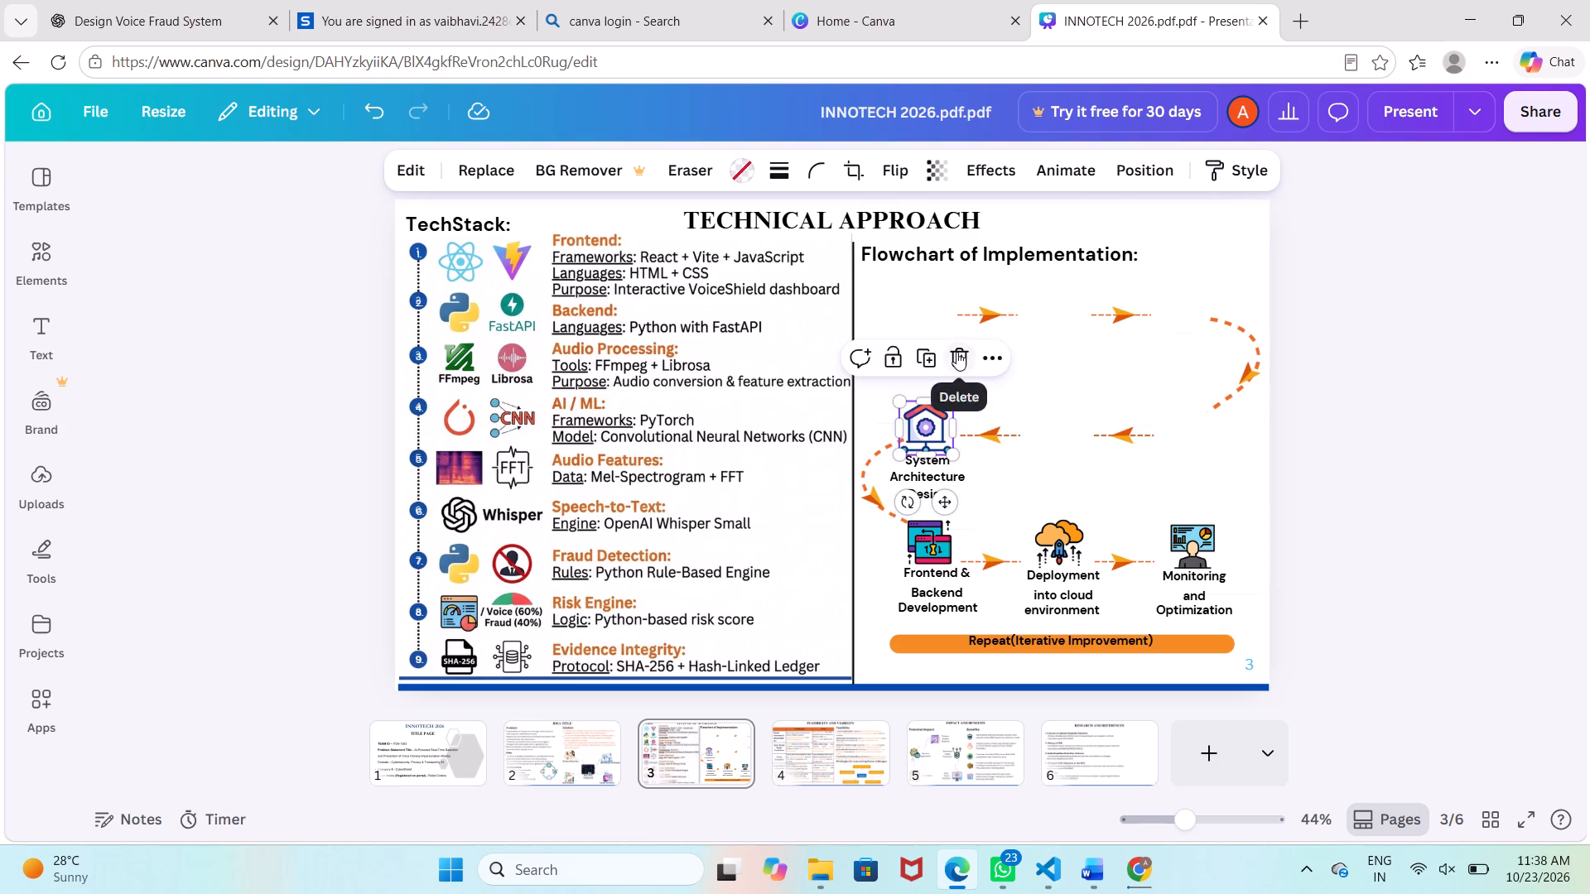
{"action": "left_click", "coordinate": [956, 352]}
{"action": "left_click", "coordinate": [964, 445]}
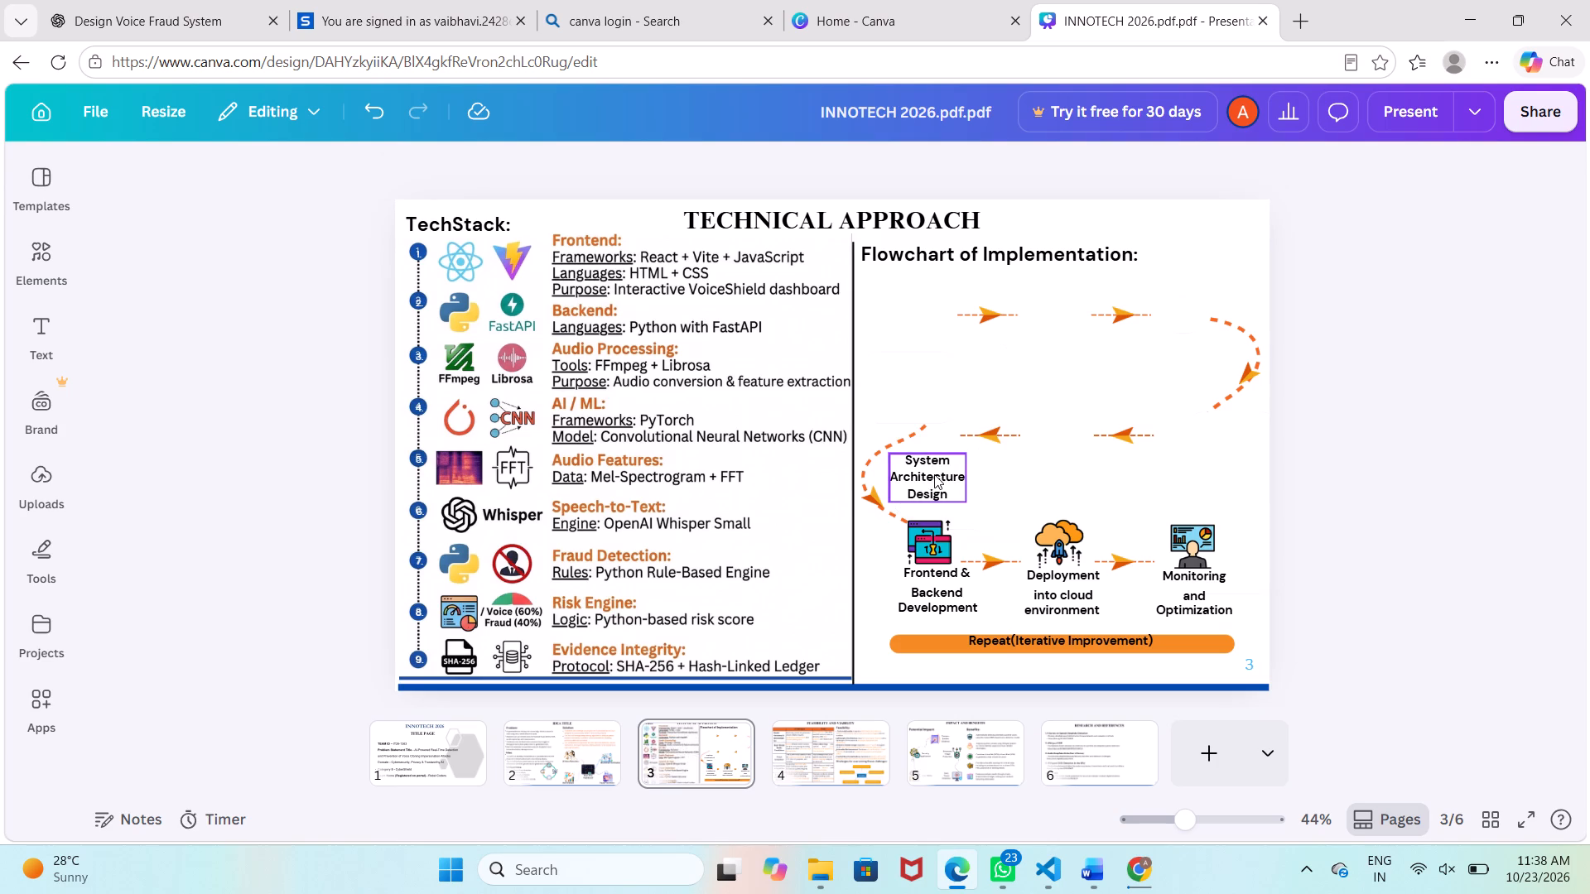
{"action": "left_click", "coordinate": [934, 474]}
{"action": "left_click", "coordinate": [956, 409]}
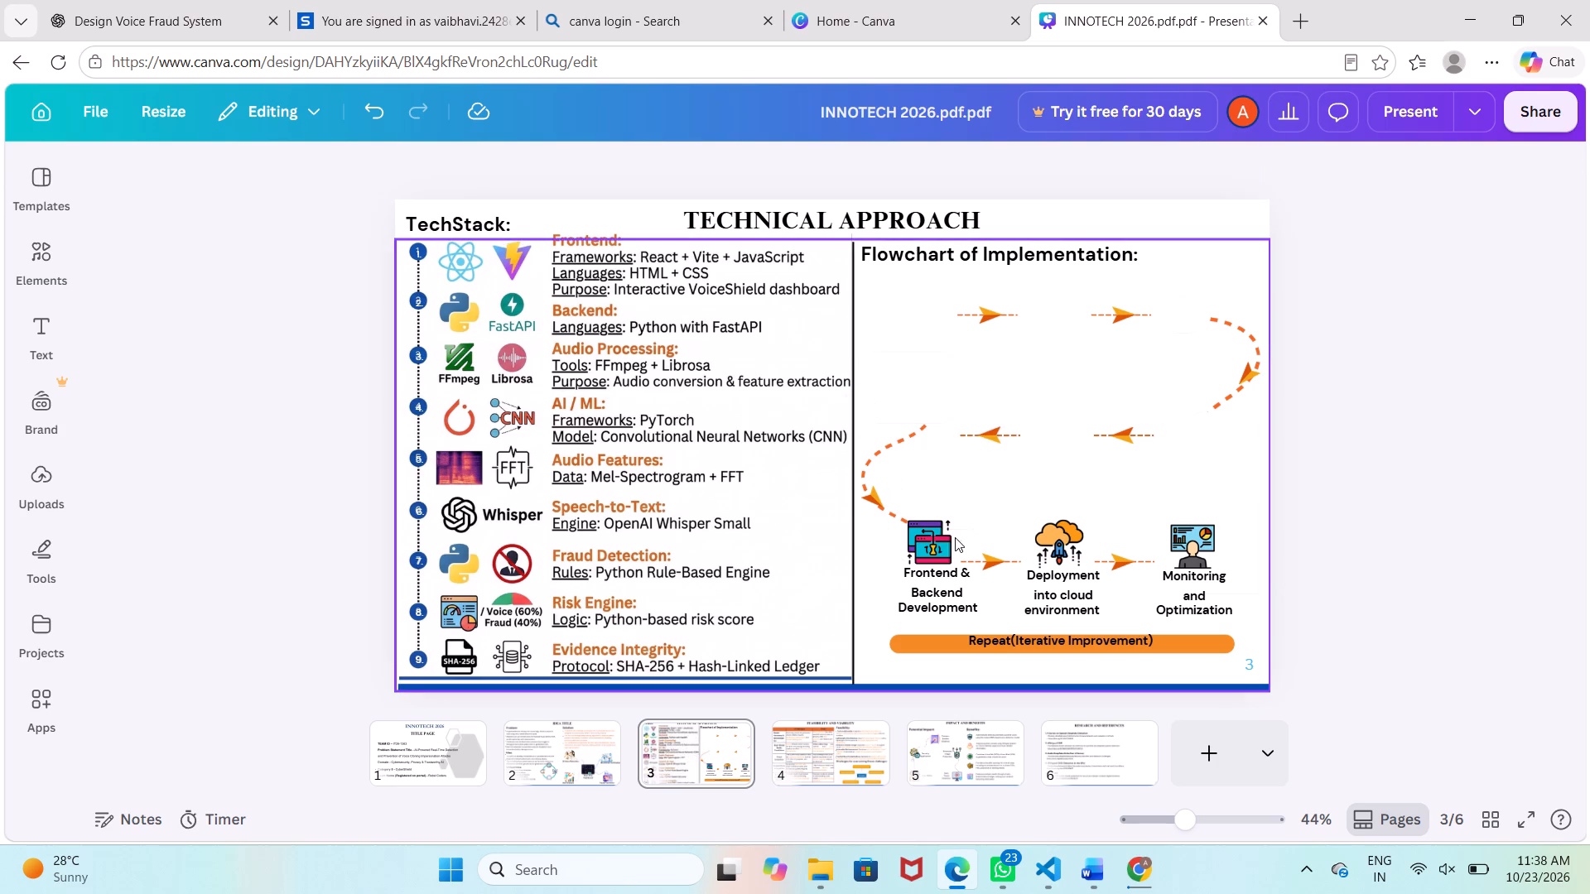
Delete the Frontend & Backend Development icon with its frame and both text boxes of its label.
{"action": "left_click", "coordinate": [948, 539]}
{"action": "left_click", "coordinate": [963, 478]}
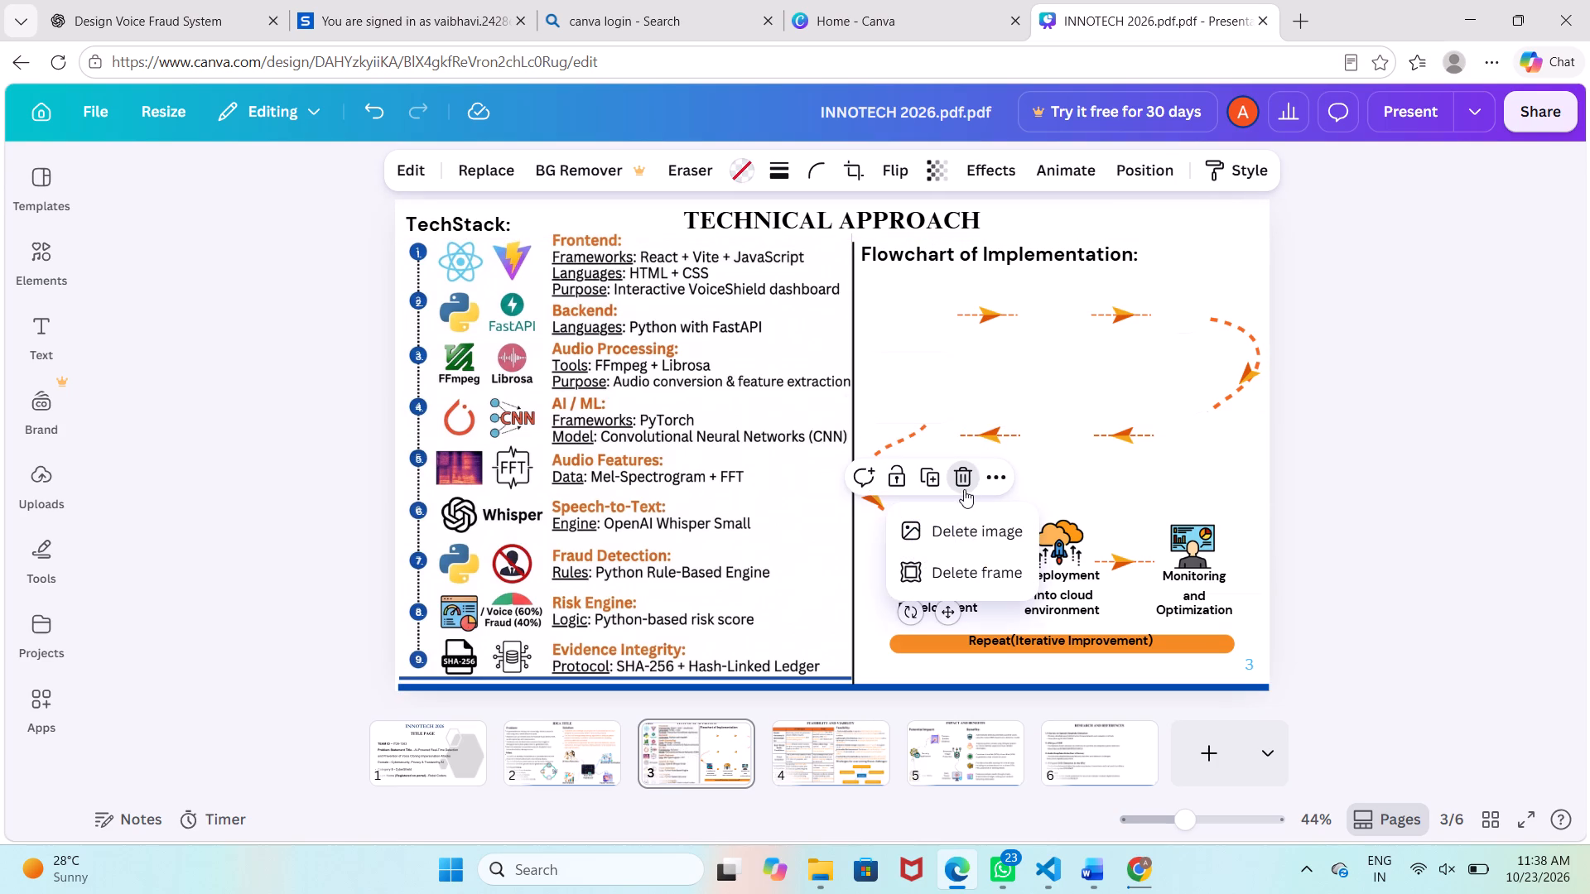
{"action": "left_click", "coordinate": [977, 565]}
{"action": "left_click", "coordinate": [956, 586]}
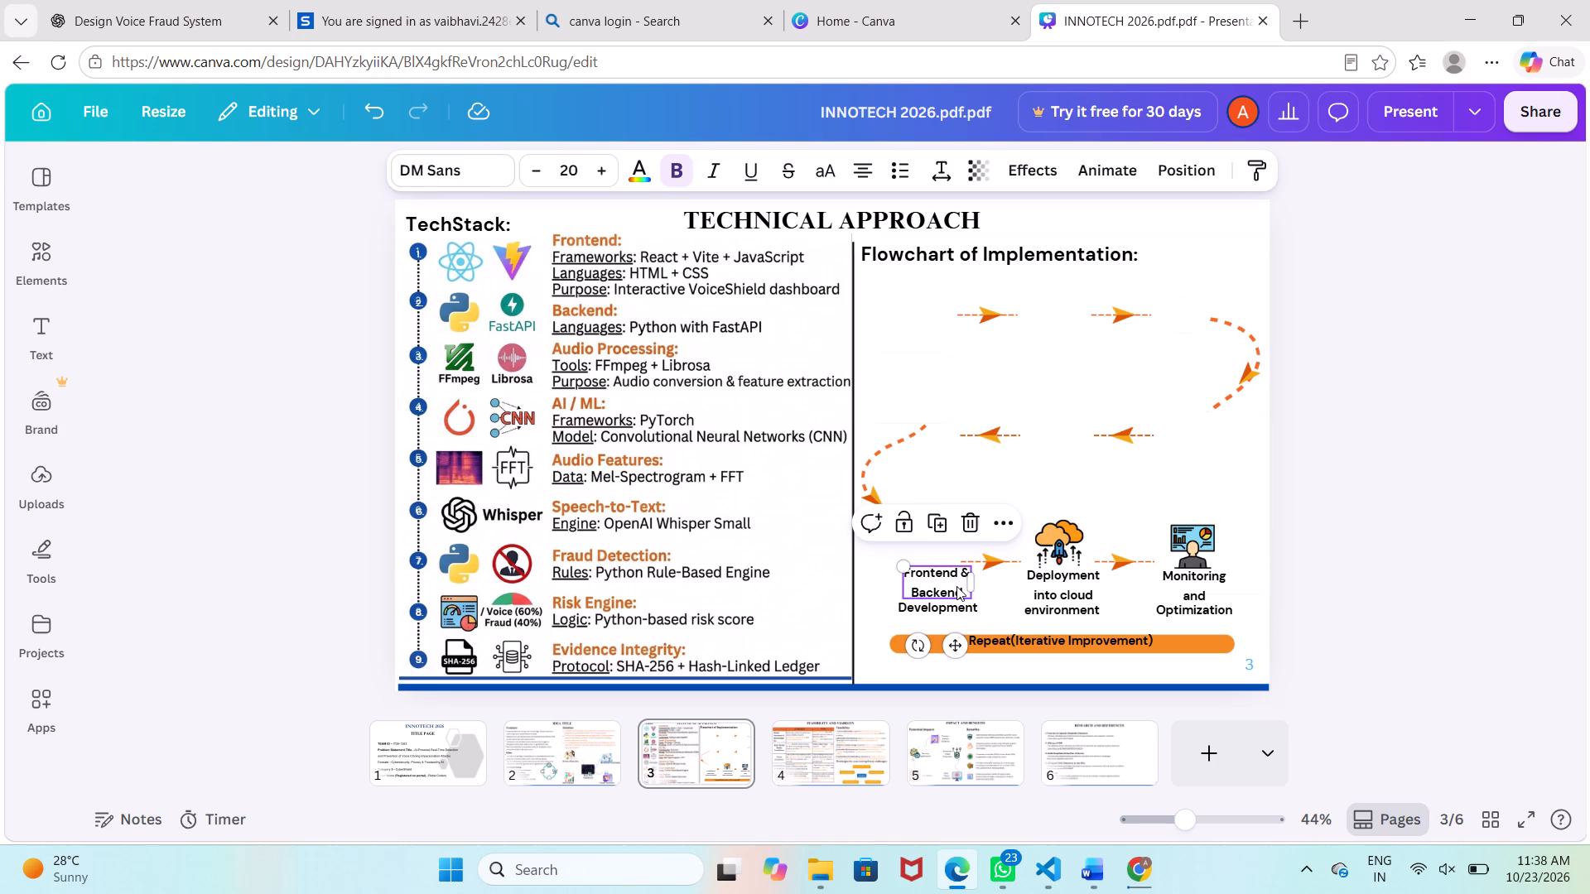
{"action": "left_click", "coordinate": [965, 522]}
{"action": "left_click", "coordinate": [975, 602]}
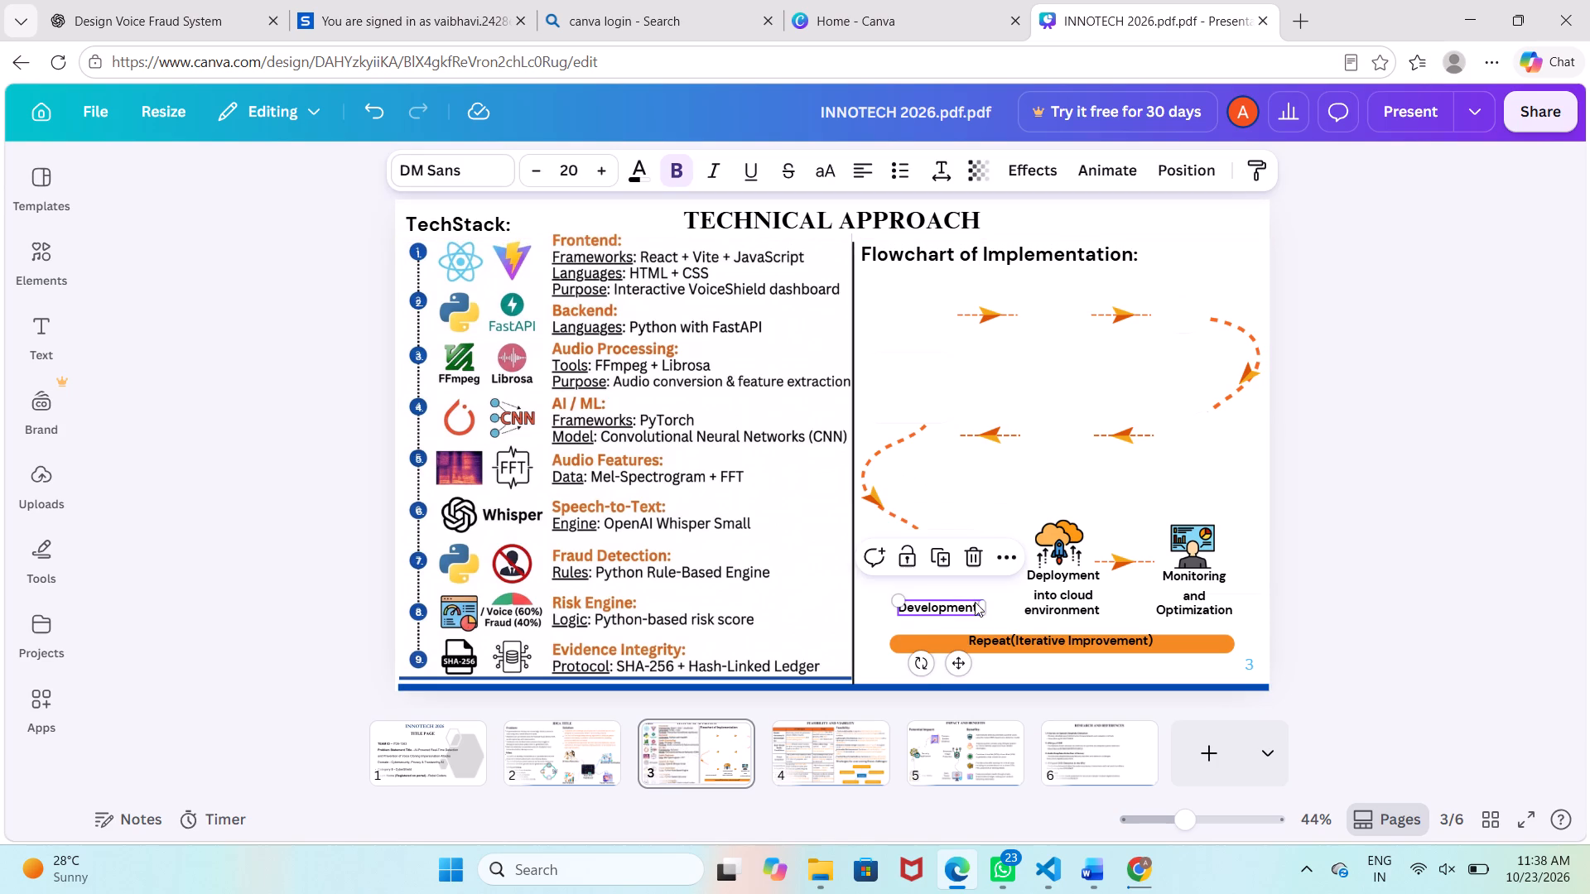
{"action": "left_click", "coordinate": [976, 560]}
Delete the cloud rocket icon with its frame and the "Deployment into cloud environment" label from the flowchart.
{"action": "left_click", "coordinate": [1052, 547]}
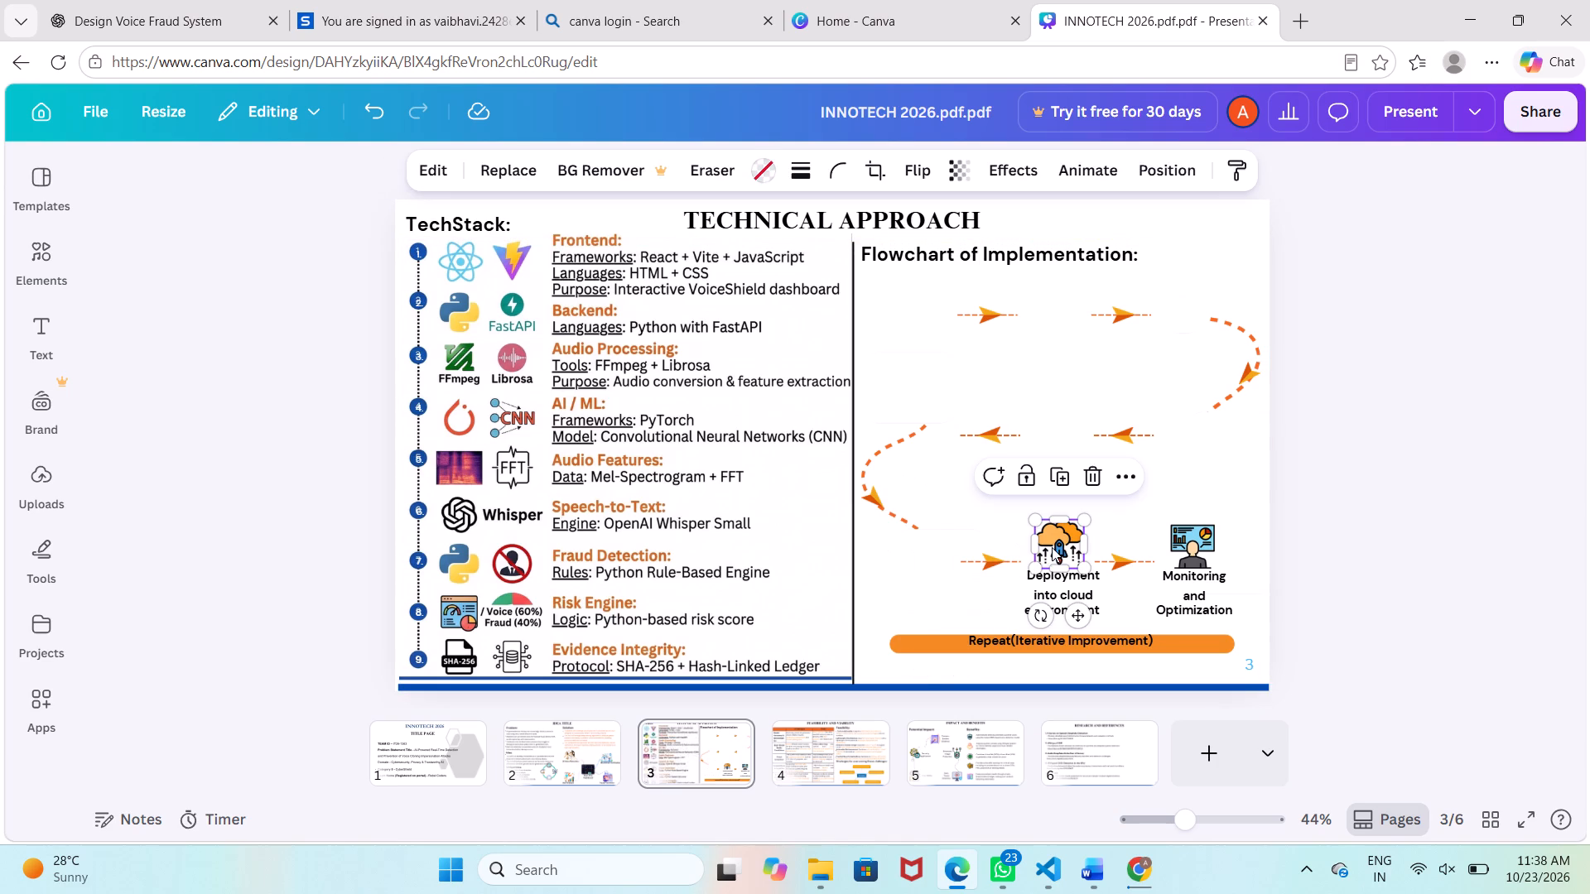
{"action": "left_click", "coordinate": [1090, 483]}
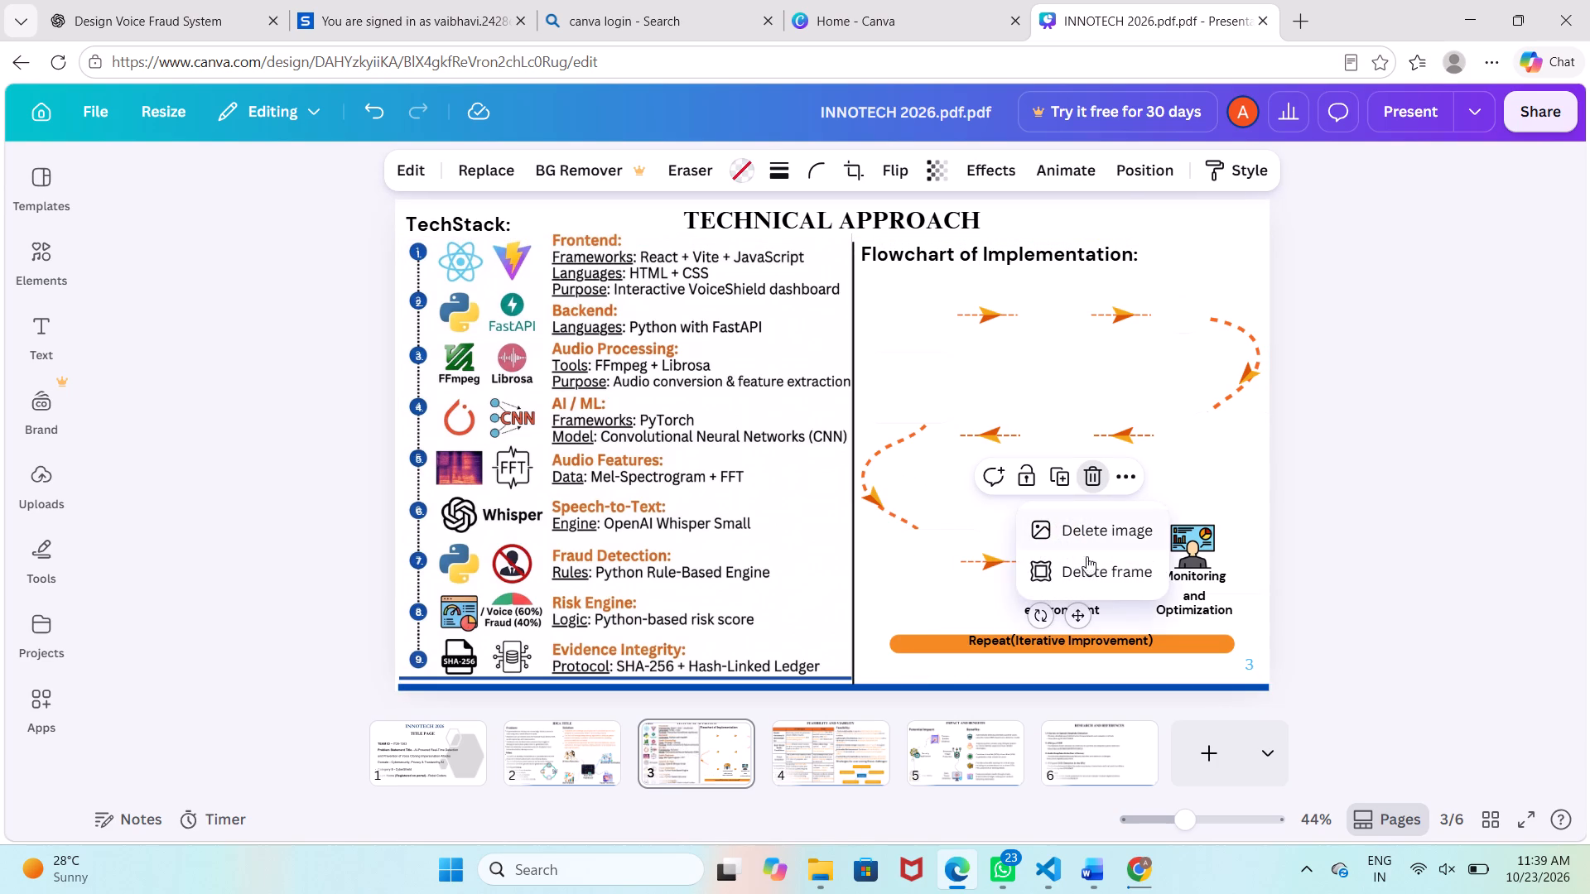
{"action": "left_click", "coordinate": [1088, 569]}
{"action": "left_click_drag", "start_coordinate": [1079, 603], "coordinate": [1095, 523]}
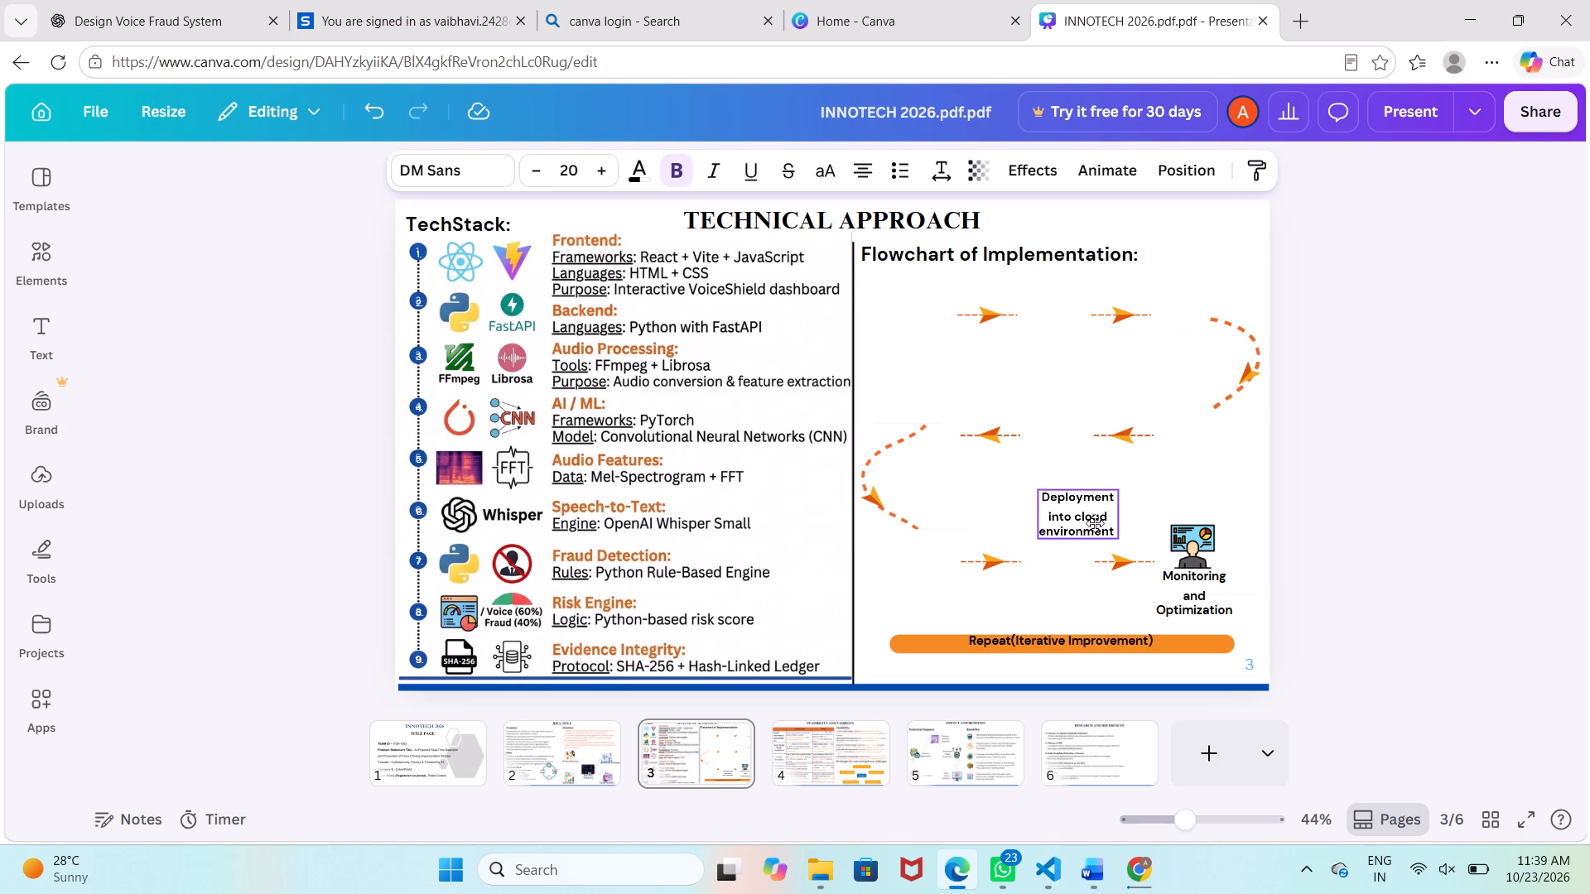
{"action": "left_click_drag", "start_coordinate": [1095, 523], "coordinate": [1095, 535]}
{"action": "left_click", "coordinate": [1115, 465]}
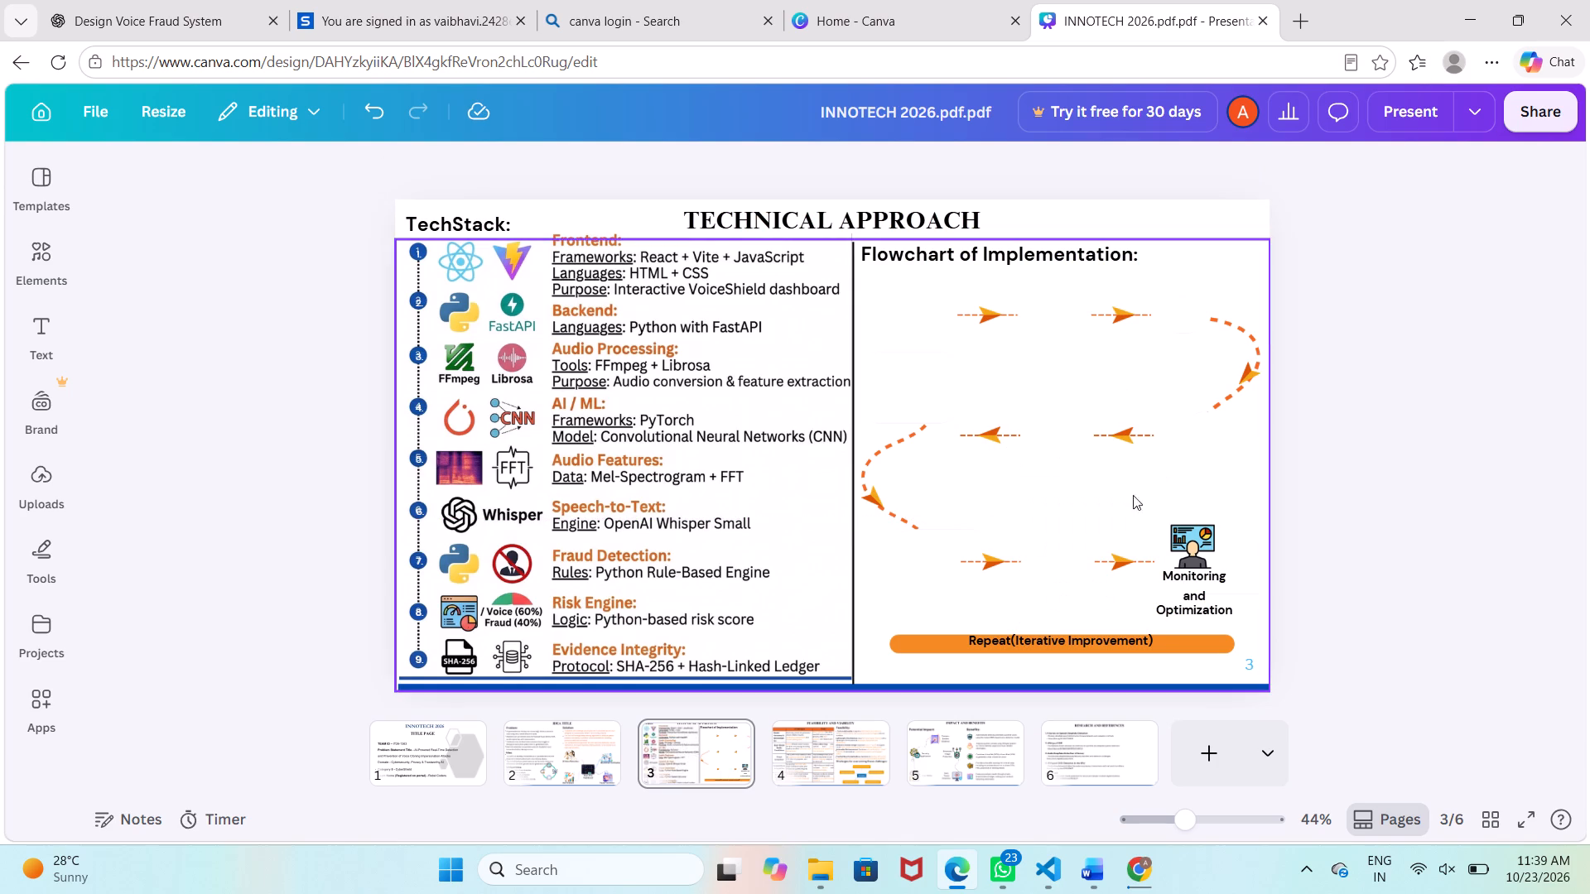
Delete the monitoring icon with its frame and the "Monitoring and Optimization" label from the flowchart.
{"action": "left_click", "coordinate": [1192, 555]}
{"action": "left_click", "coordinate": [1226, 486]}
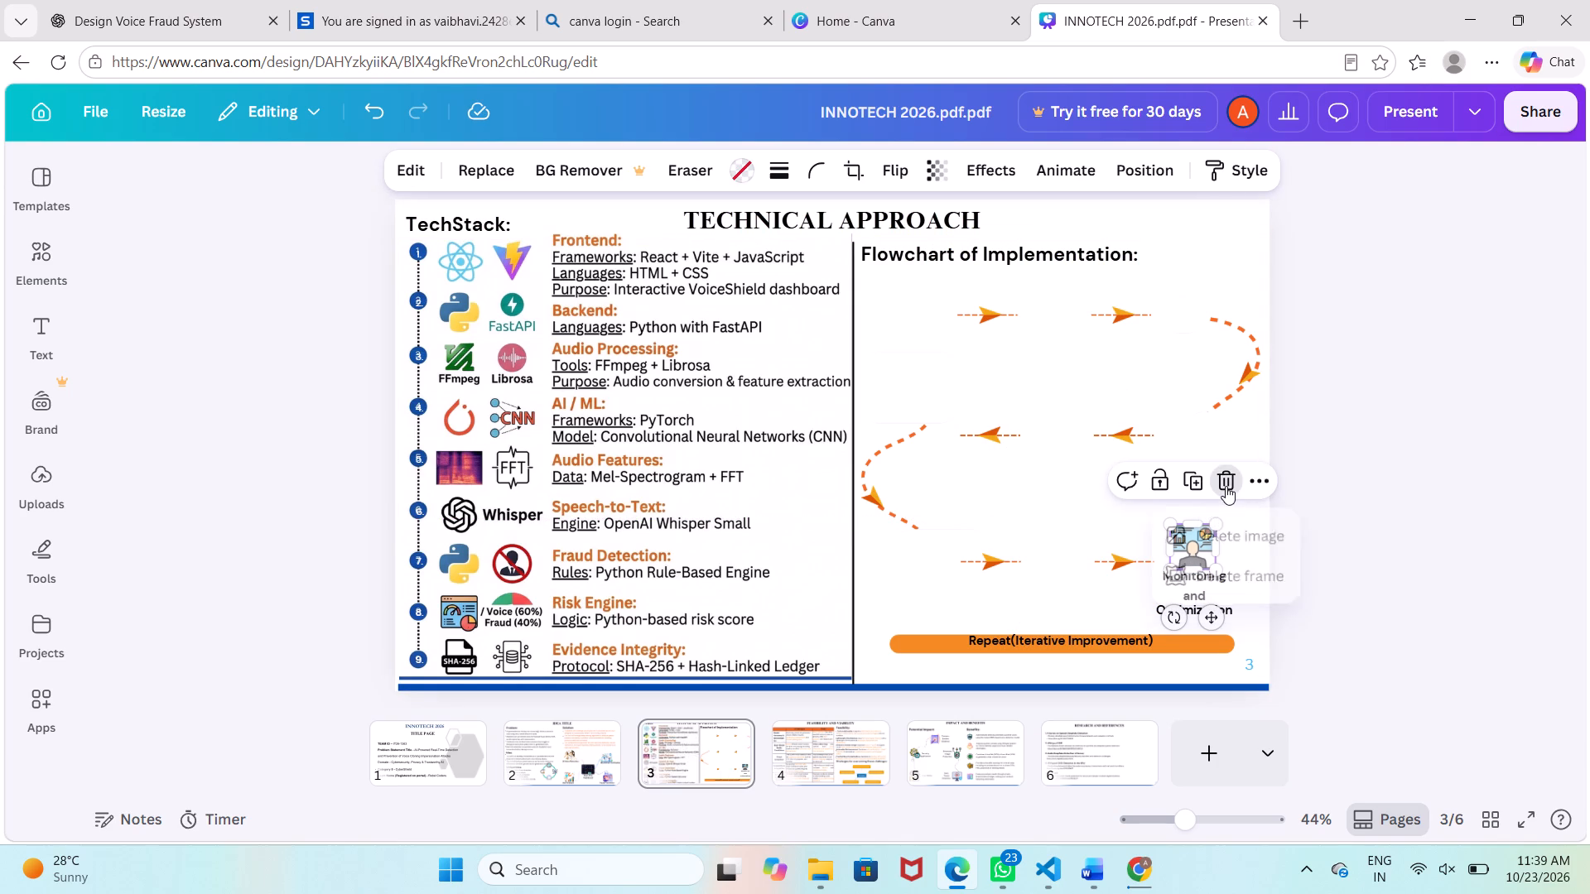
{"action": "left_click", "coordinate": [1240, 577]}
{"action": "left_click", "coordinate": [1220, 603]}
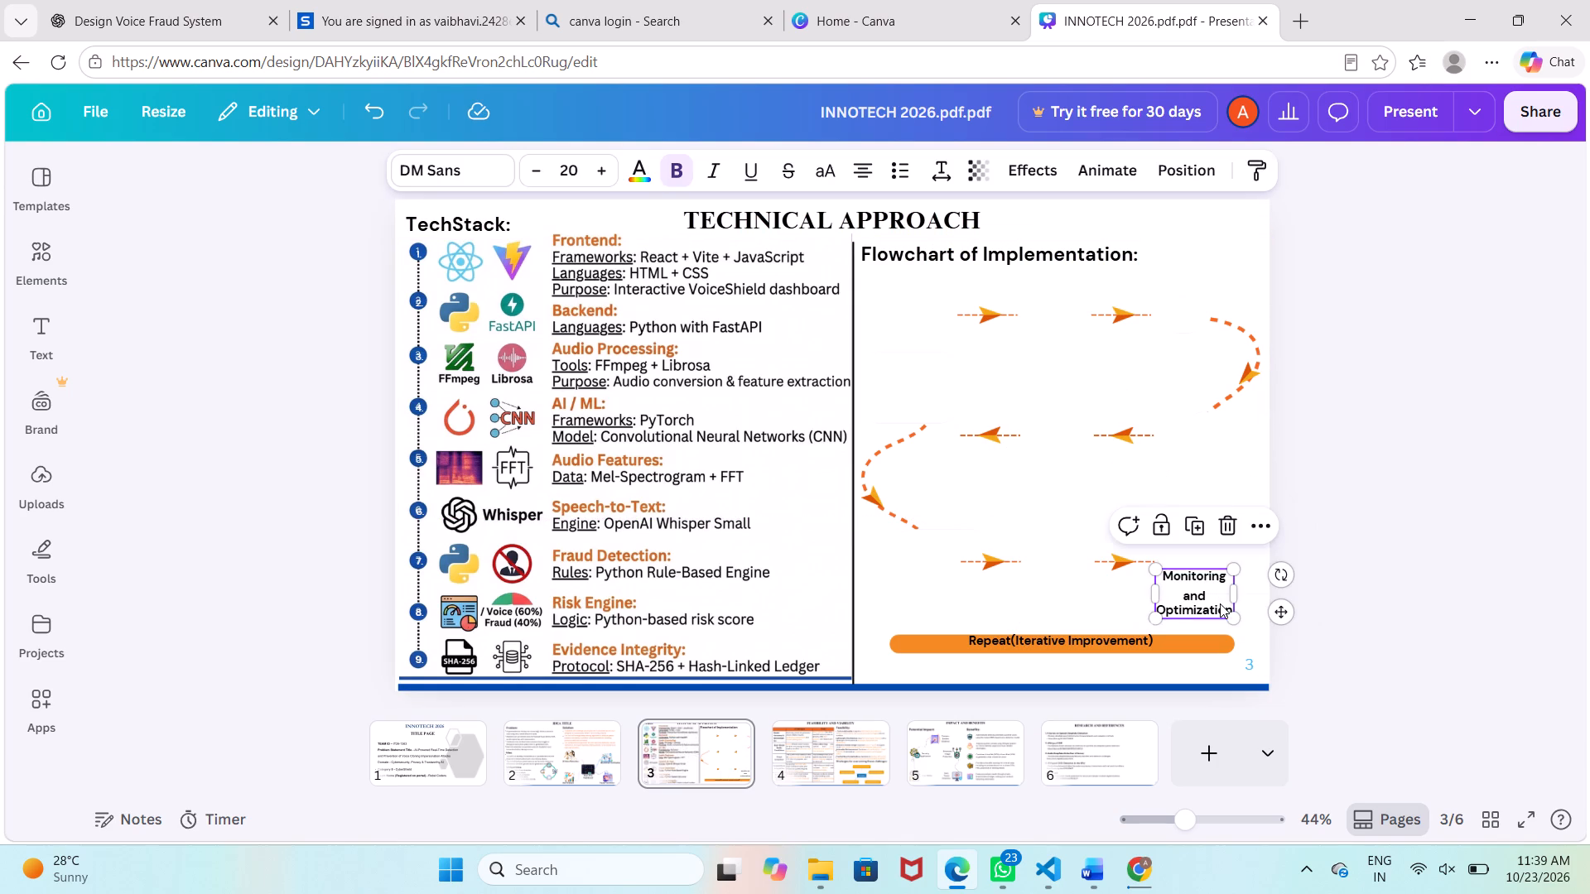
{"action": "left_click", "coordinate": [1227, 532]}
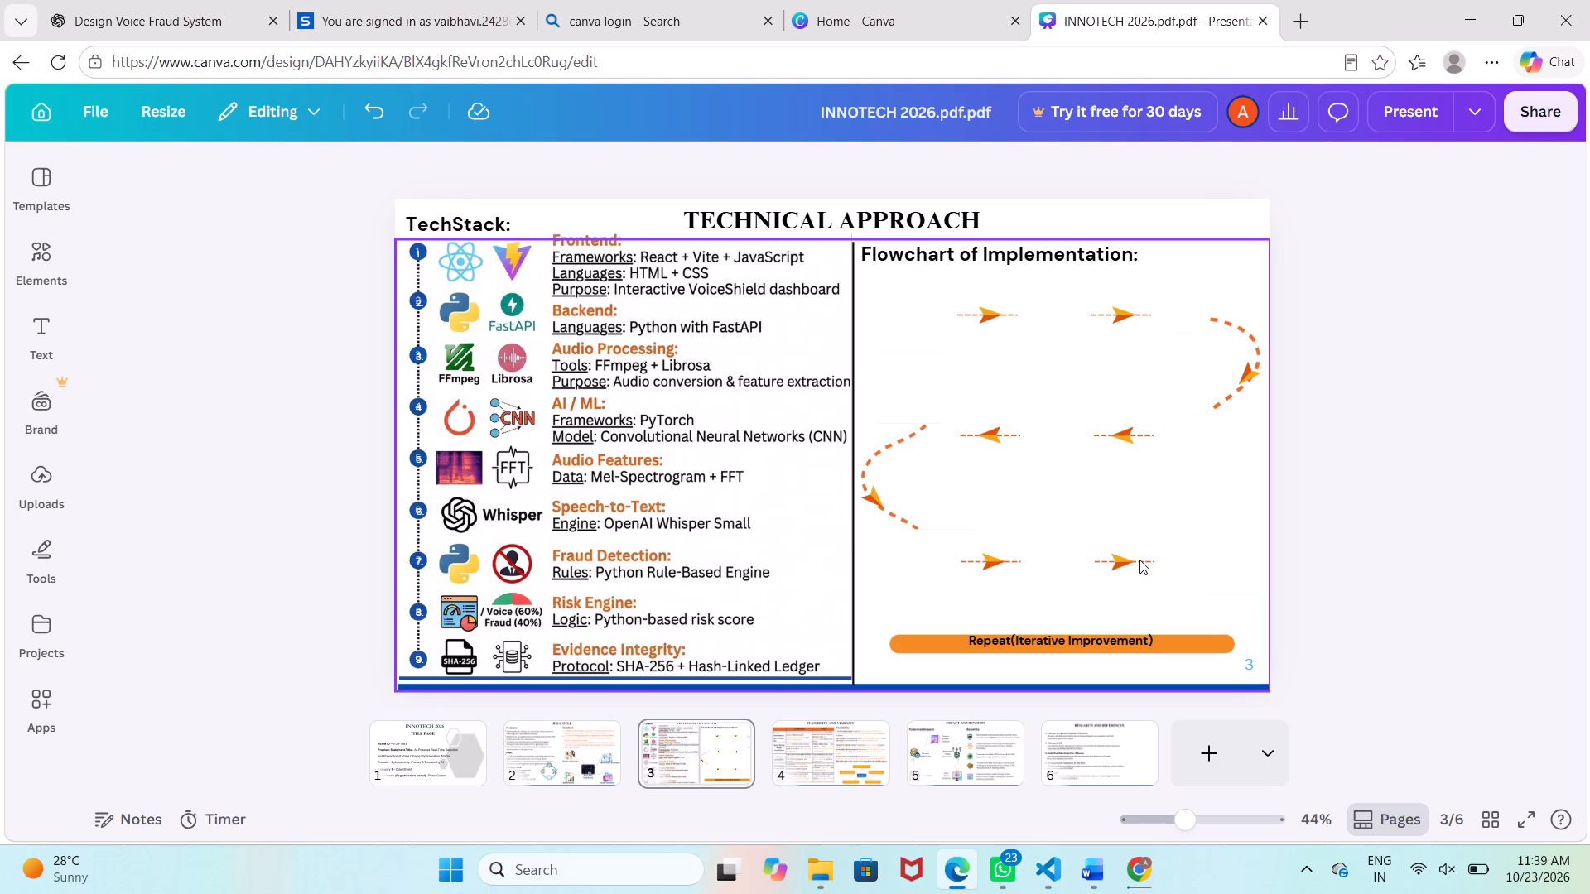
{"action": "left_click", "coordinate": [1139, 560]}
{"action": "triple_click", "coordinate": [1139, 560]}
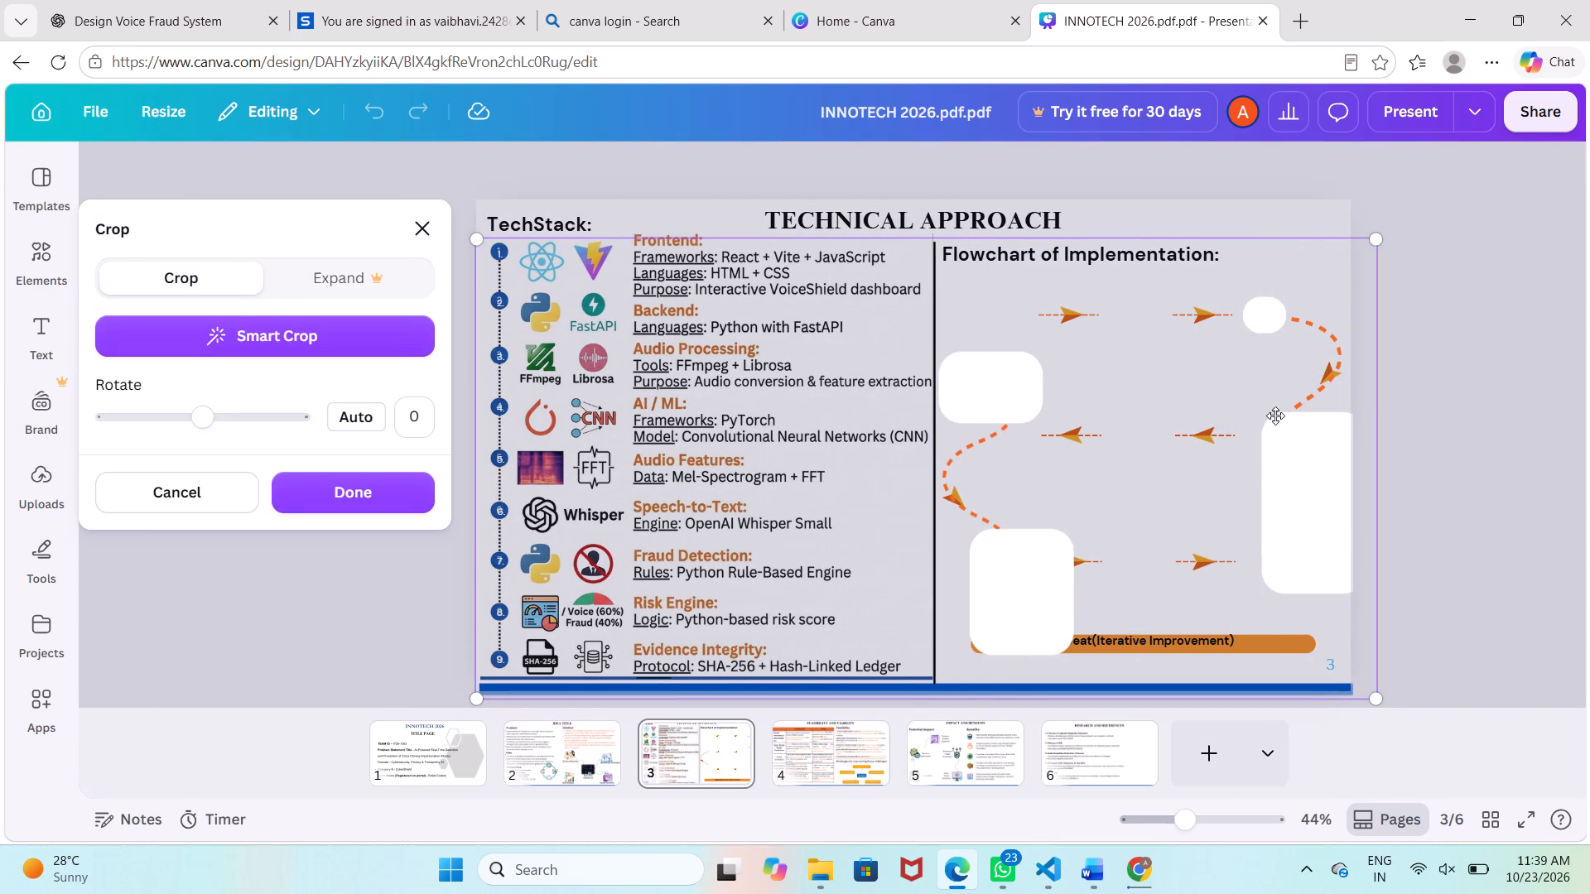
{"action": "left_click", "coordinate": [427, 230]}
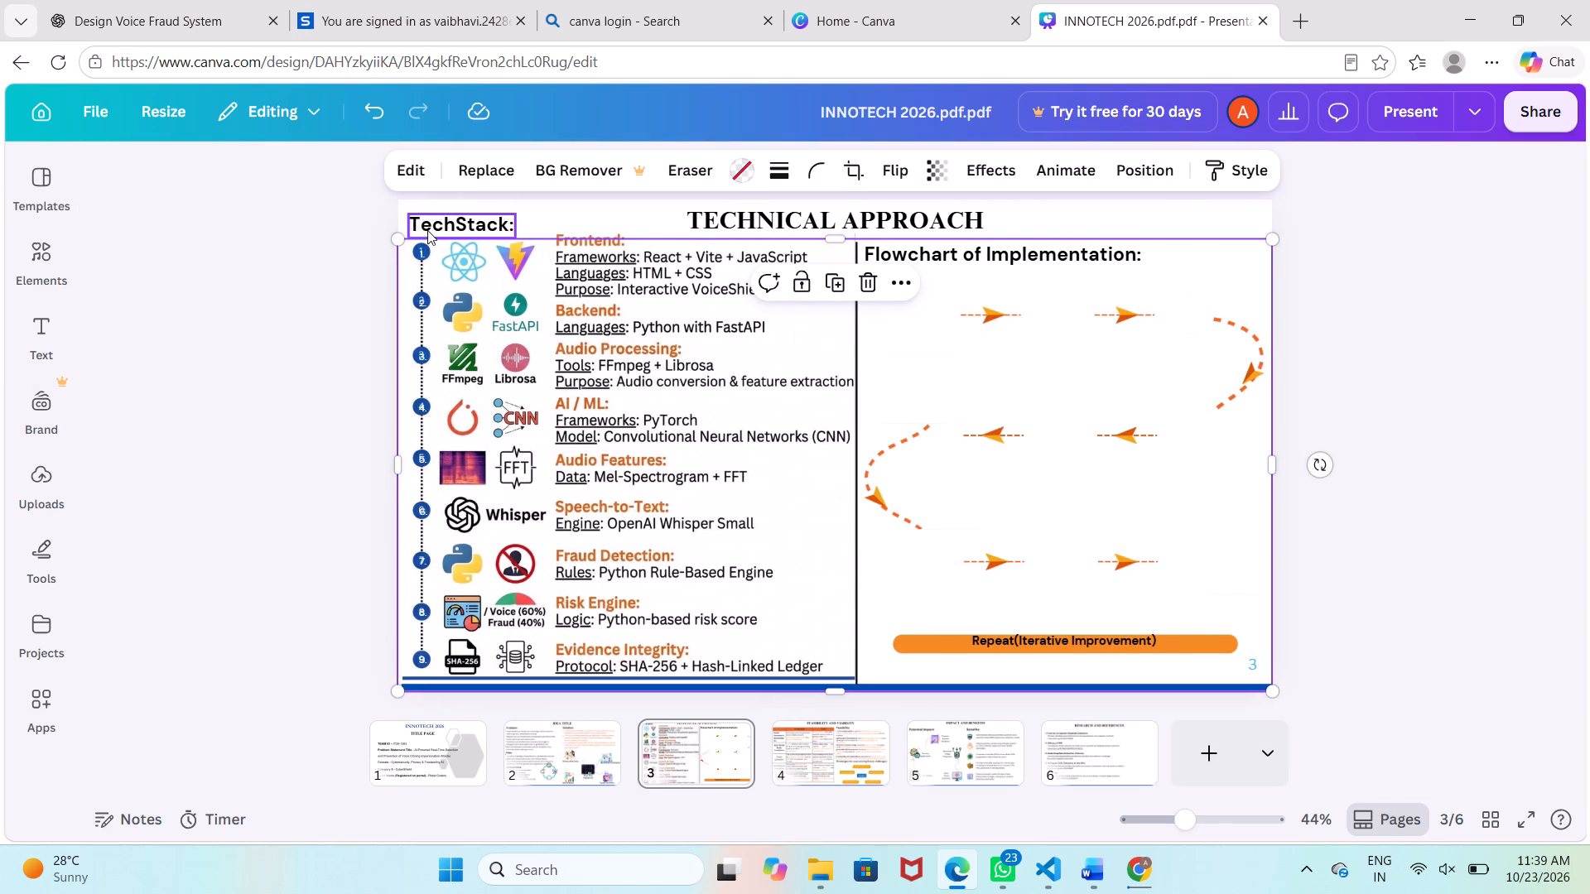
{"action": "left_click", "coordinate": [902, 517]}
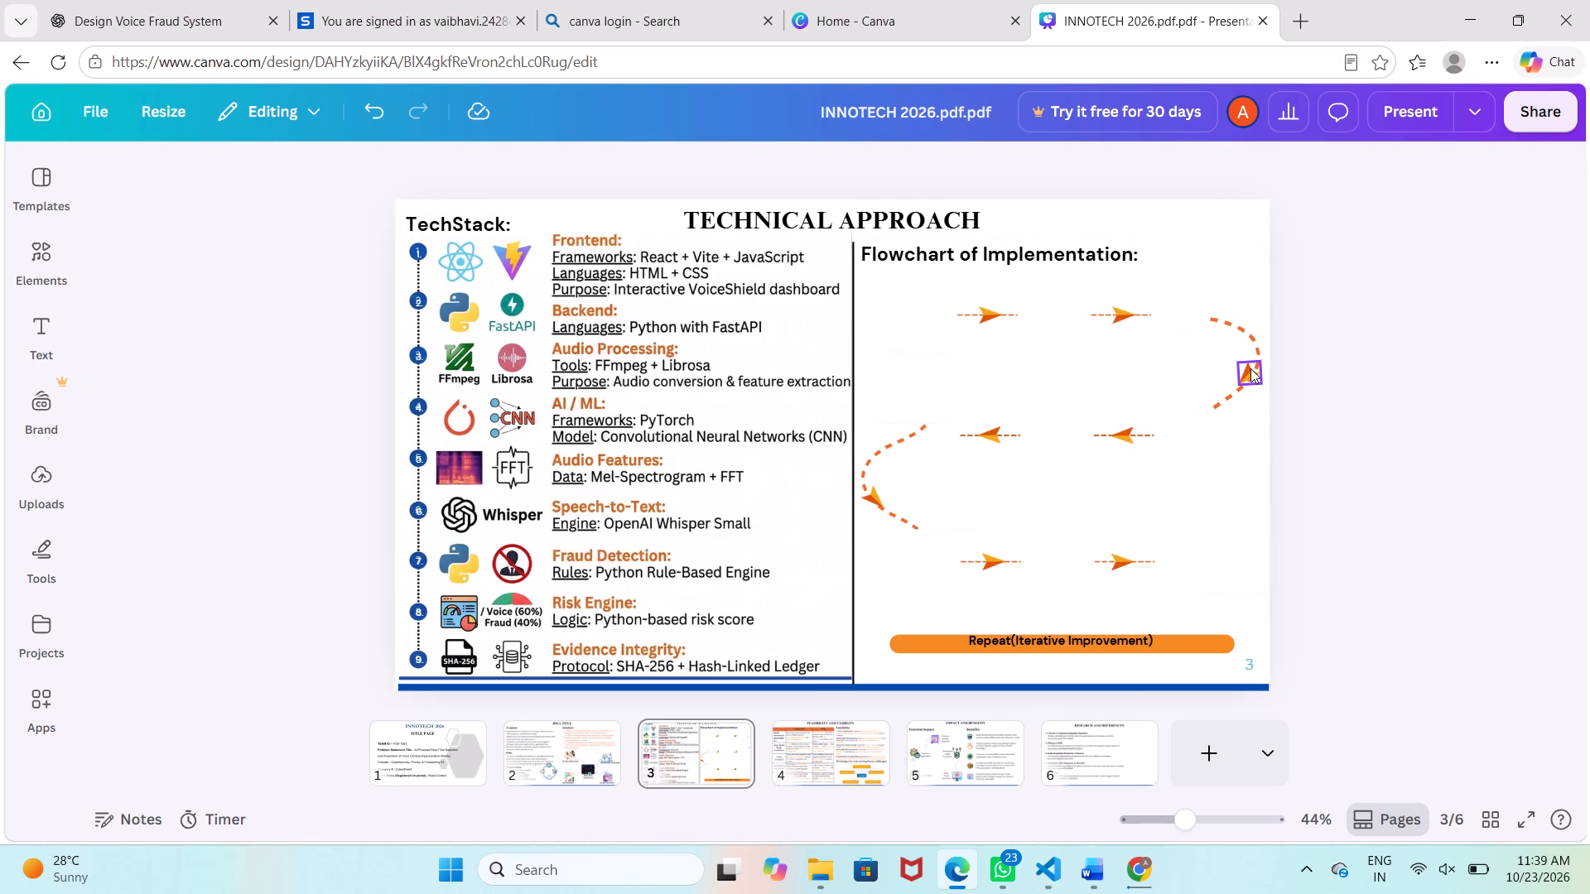
Move the arrowhead off the dashed curve between the first and second flowchart rows, placing it just below the second row's arrows.
{"action": "left_click_drag", "start_coordinate": [1250, 368], "coordinate": [1151, 474]}
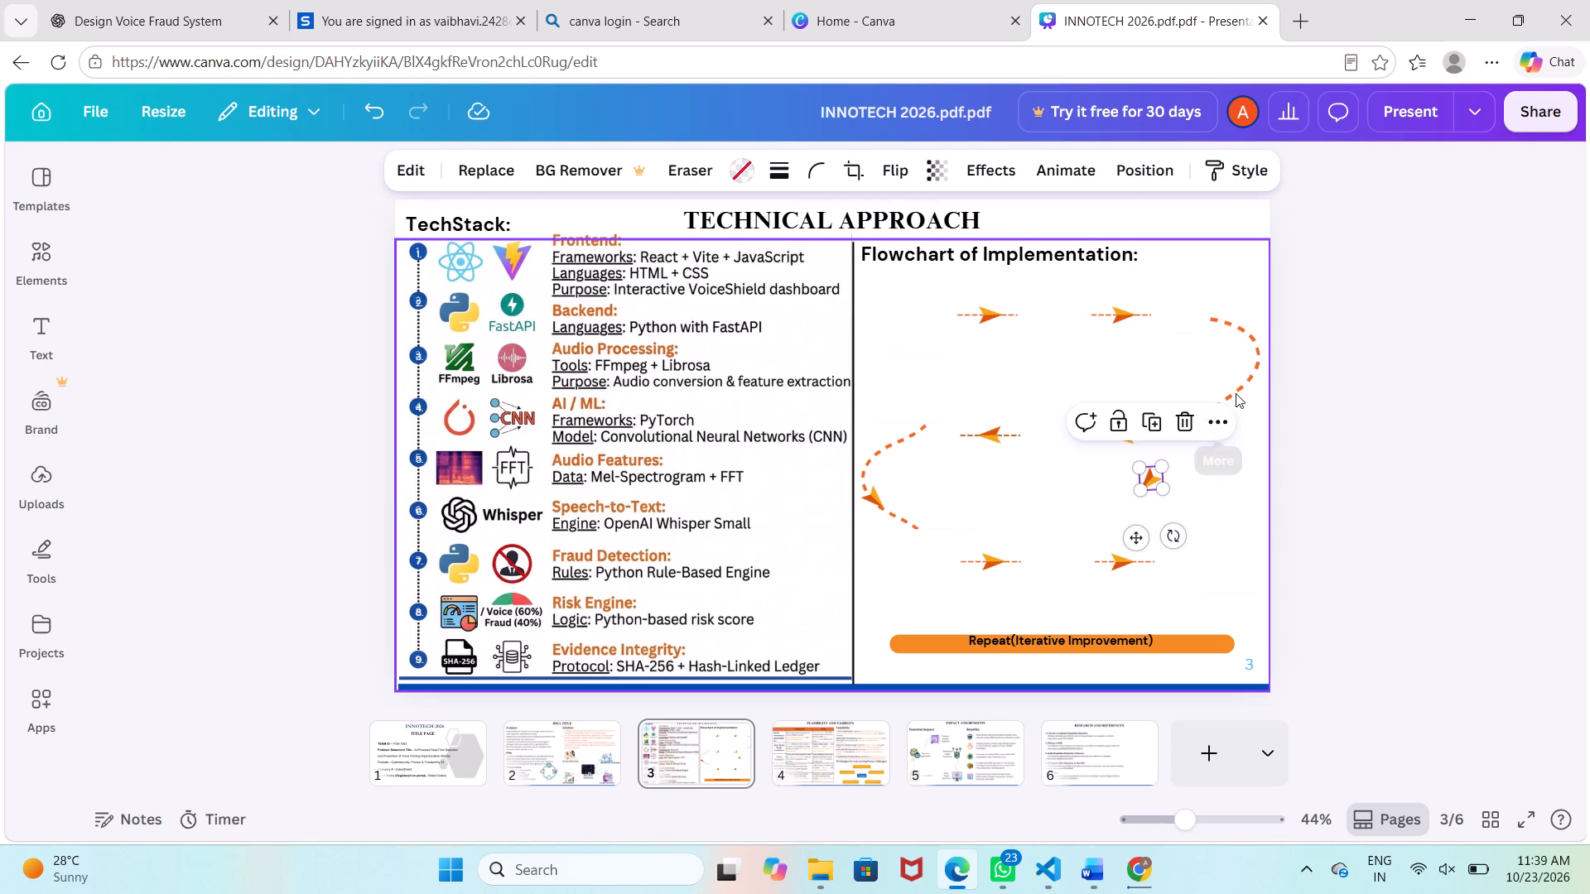
Move the page-wide image holding the dashed curves and vertical divider slightly upward on the Technical Approach page, spanning the page width.
{"action": "left_click_drag", "start_coordinate": [1238, 387], "coordinate": [1059, 618]}
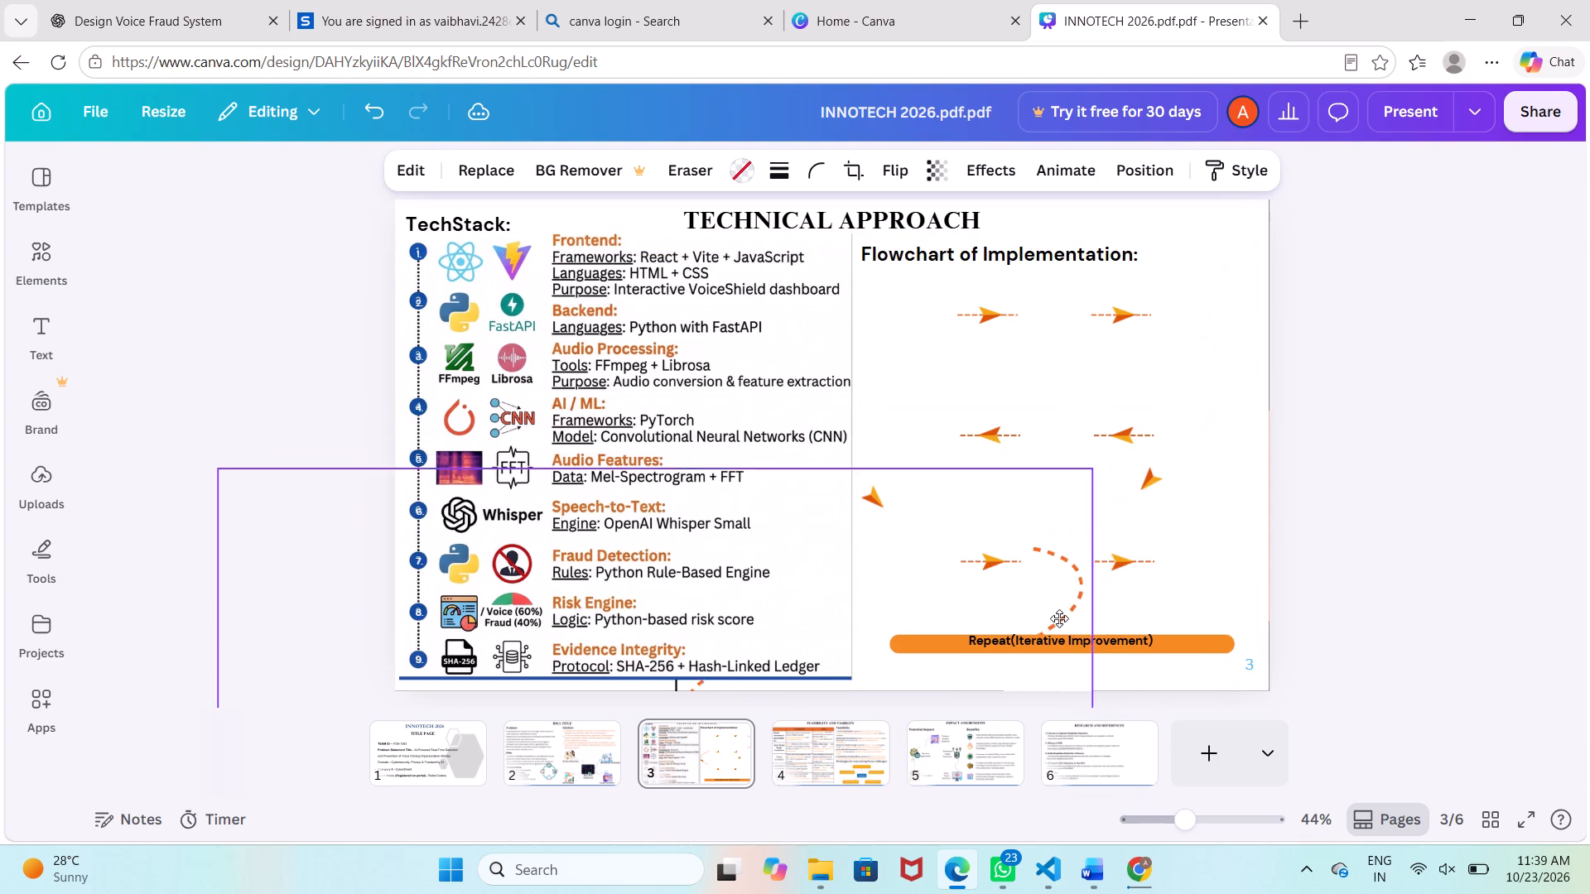
{"action": "left_click_drag", "start_coordinate": [1059, 618], "coordinate": [959, 754]}
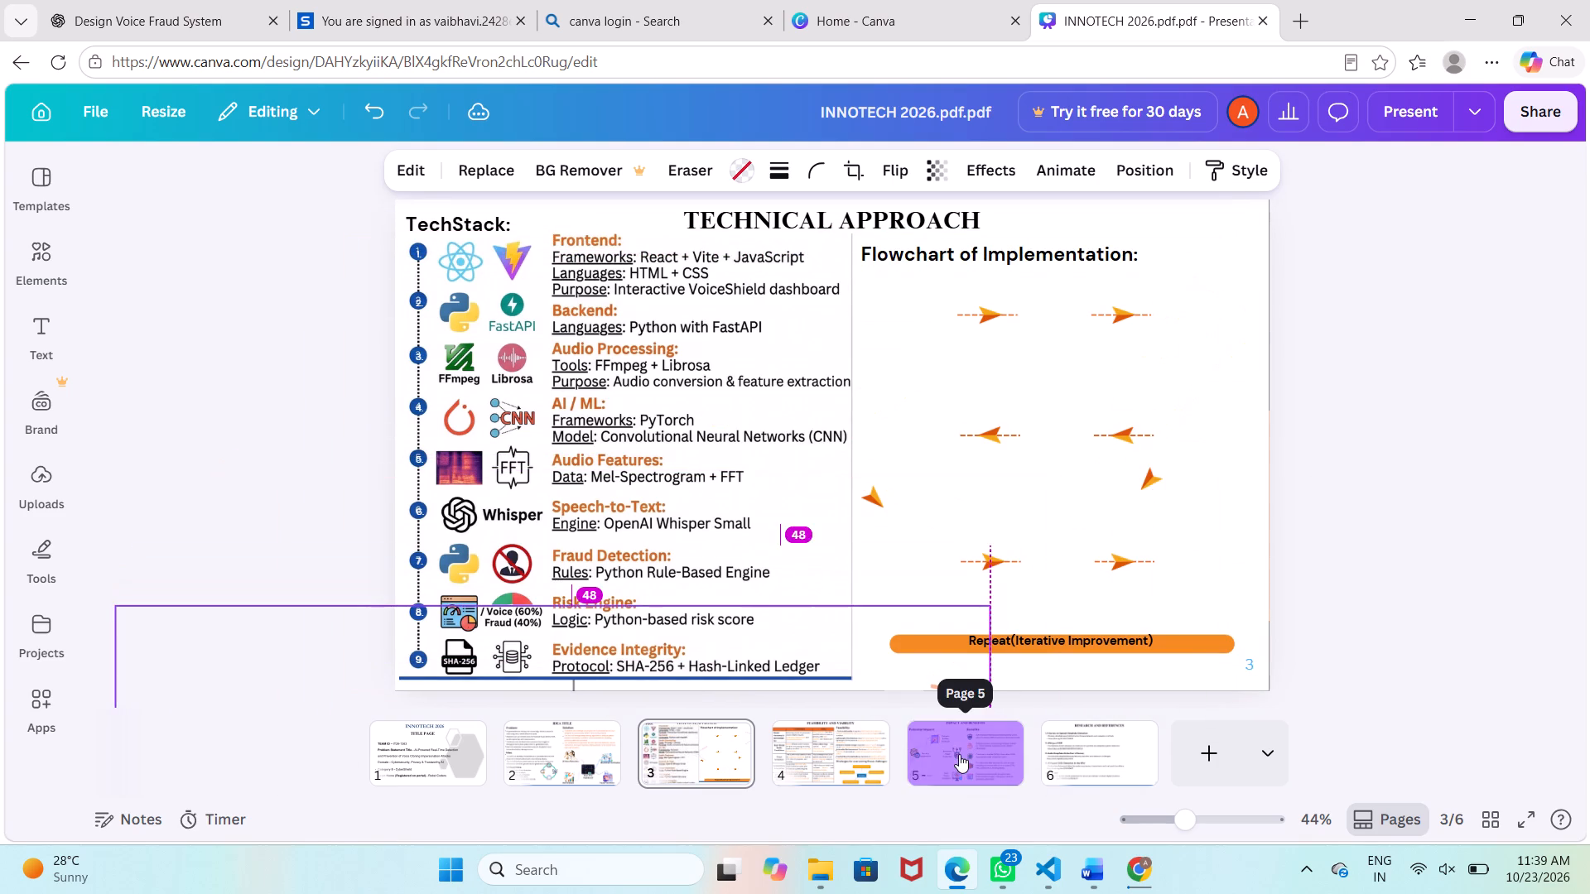
{"action": "left_click_drag", "start_coordinate": [959, 754], "coordinate": [1209, 393]}
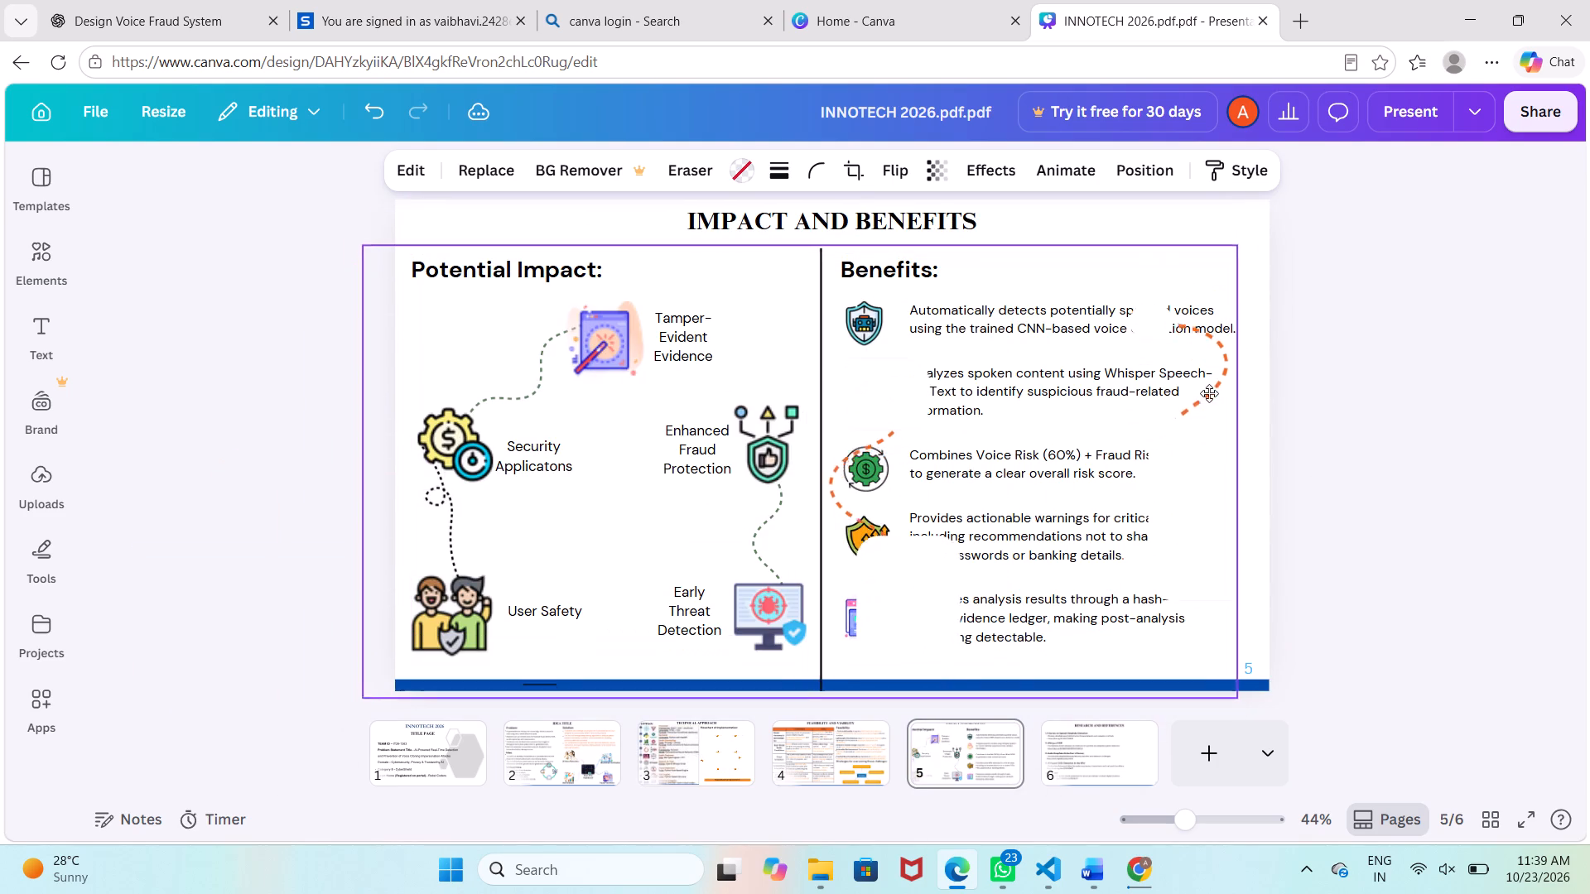
{"action": "left_click_drag", "start_coordinate": [1209, 393], "coordinate": [866, 776]}
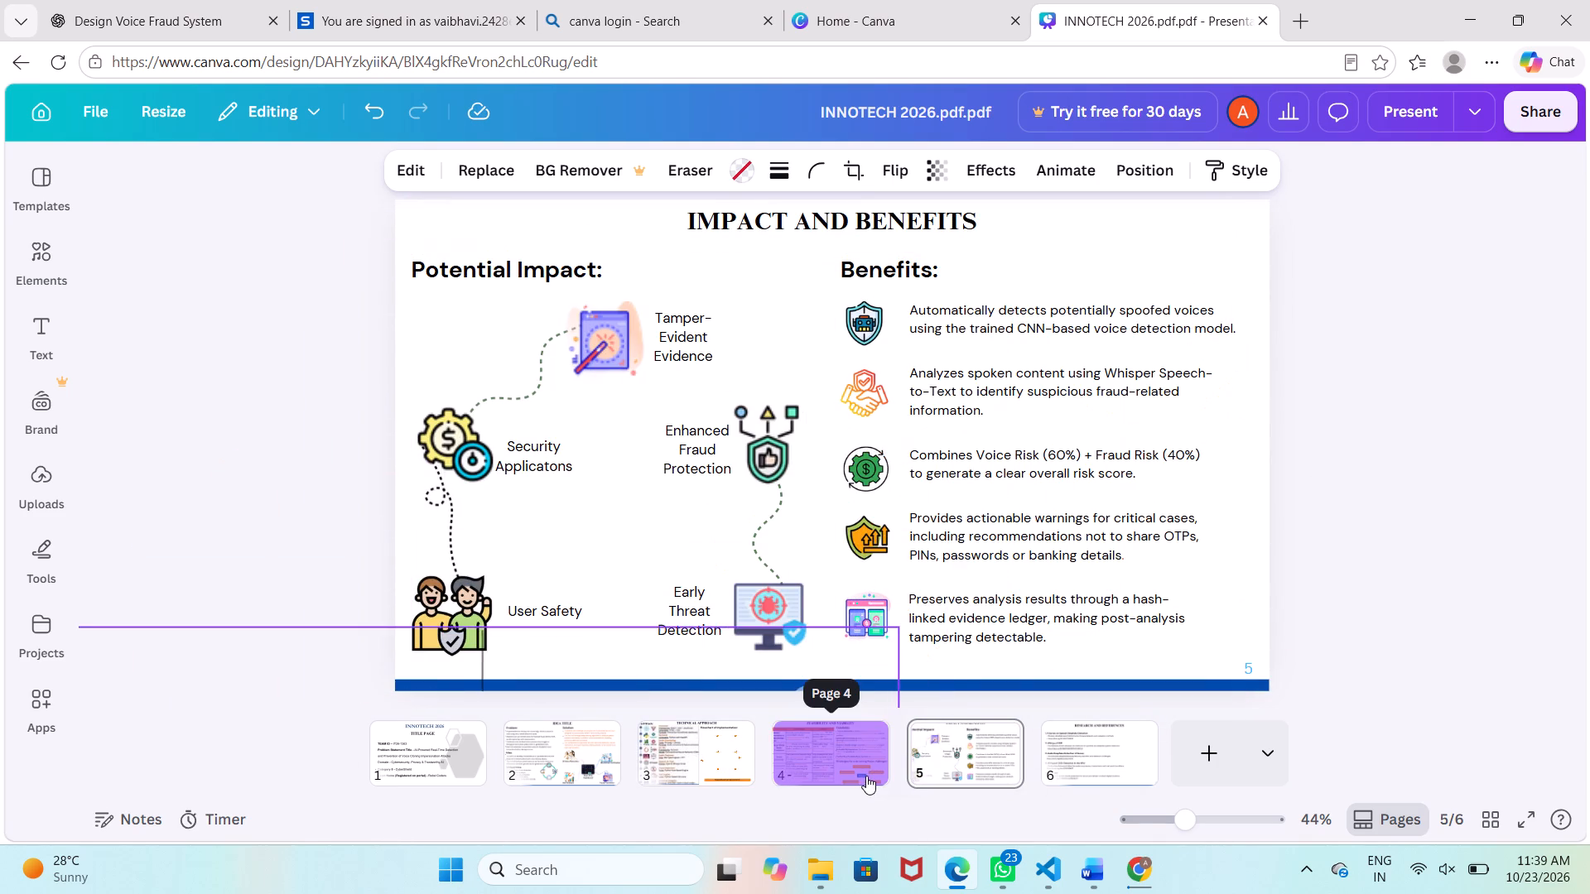
{"action": "left_click_drag", "start_coordinate": [866, 776], "coordinate": [729, 762]}
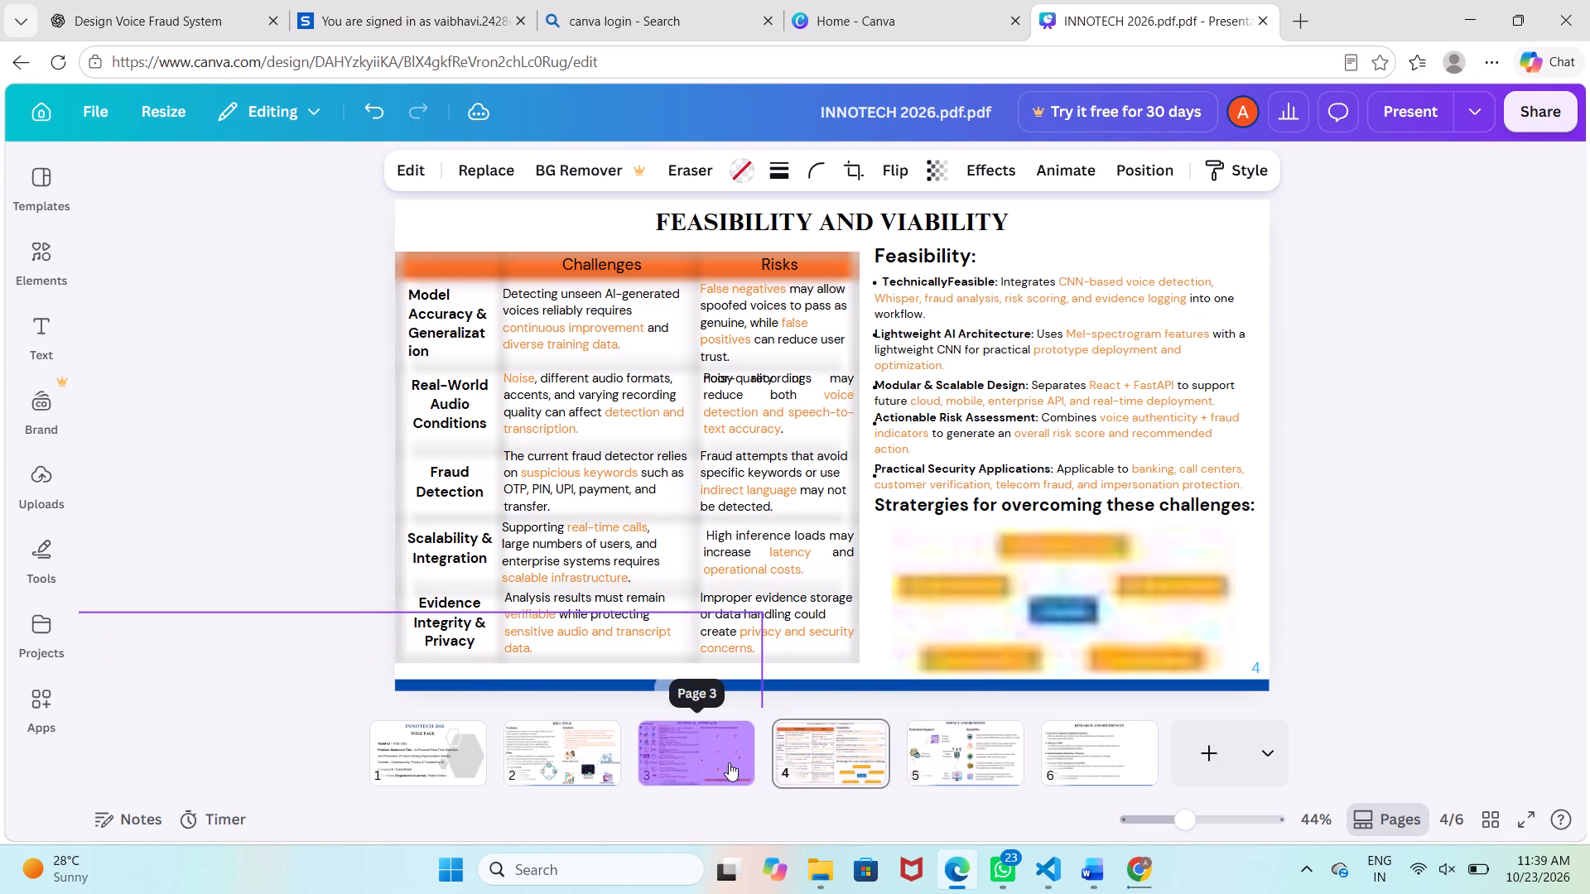
{"action": "left_click_drag", "start_coordinate": [729, 762], "coordinate": [1067, 381]}
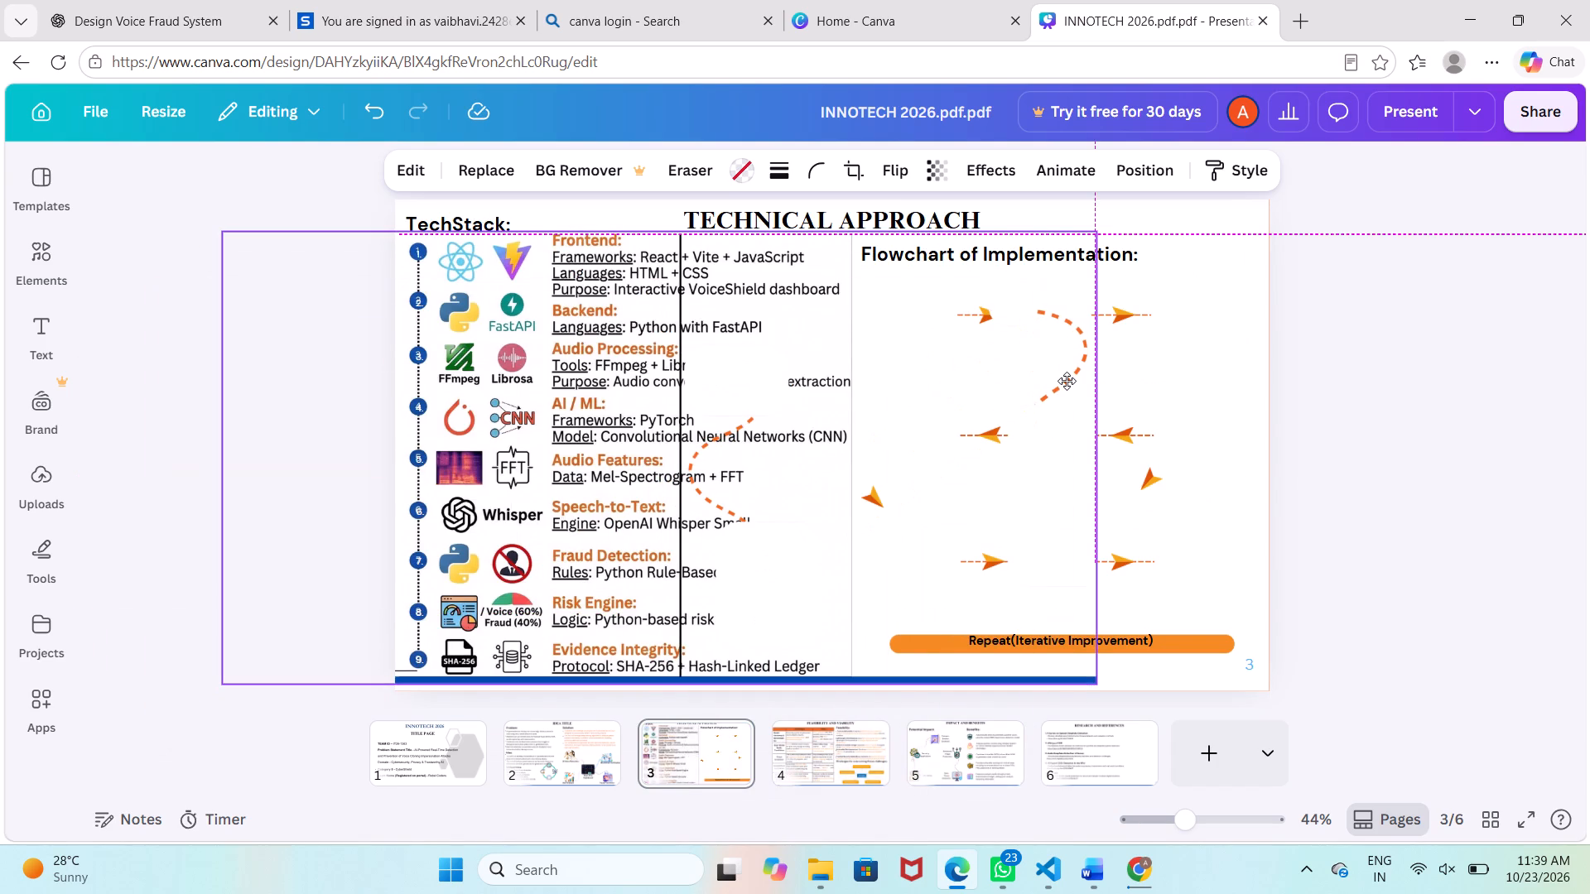
{"action": "left_click_drag", "start_coordinate": [1067, 381], "coordinate": [1283, 354]}
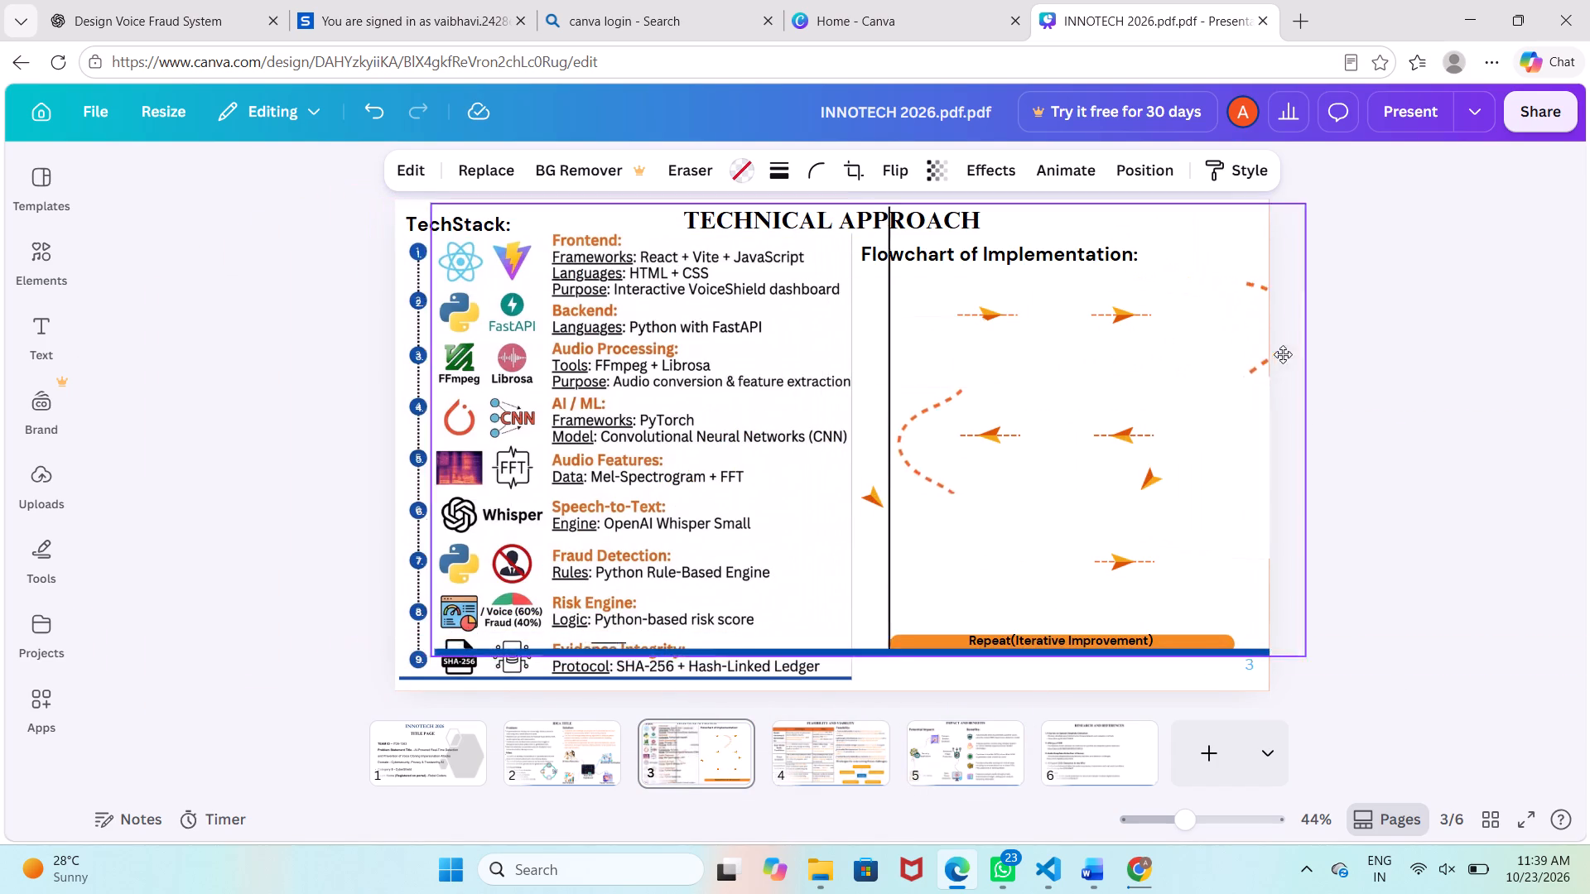
{"action": "left_click_drag", "start_coordinate": [1283, 354], "coordinate": [1250, 372]}
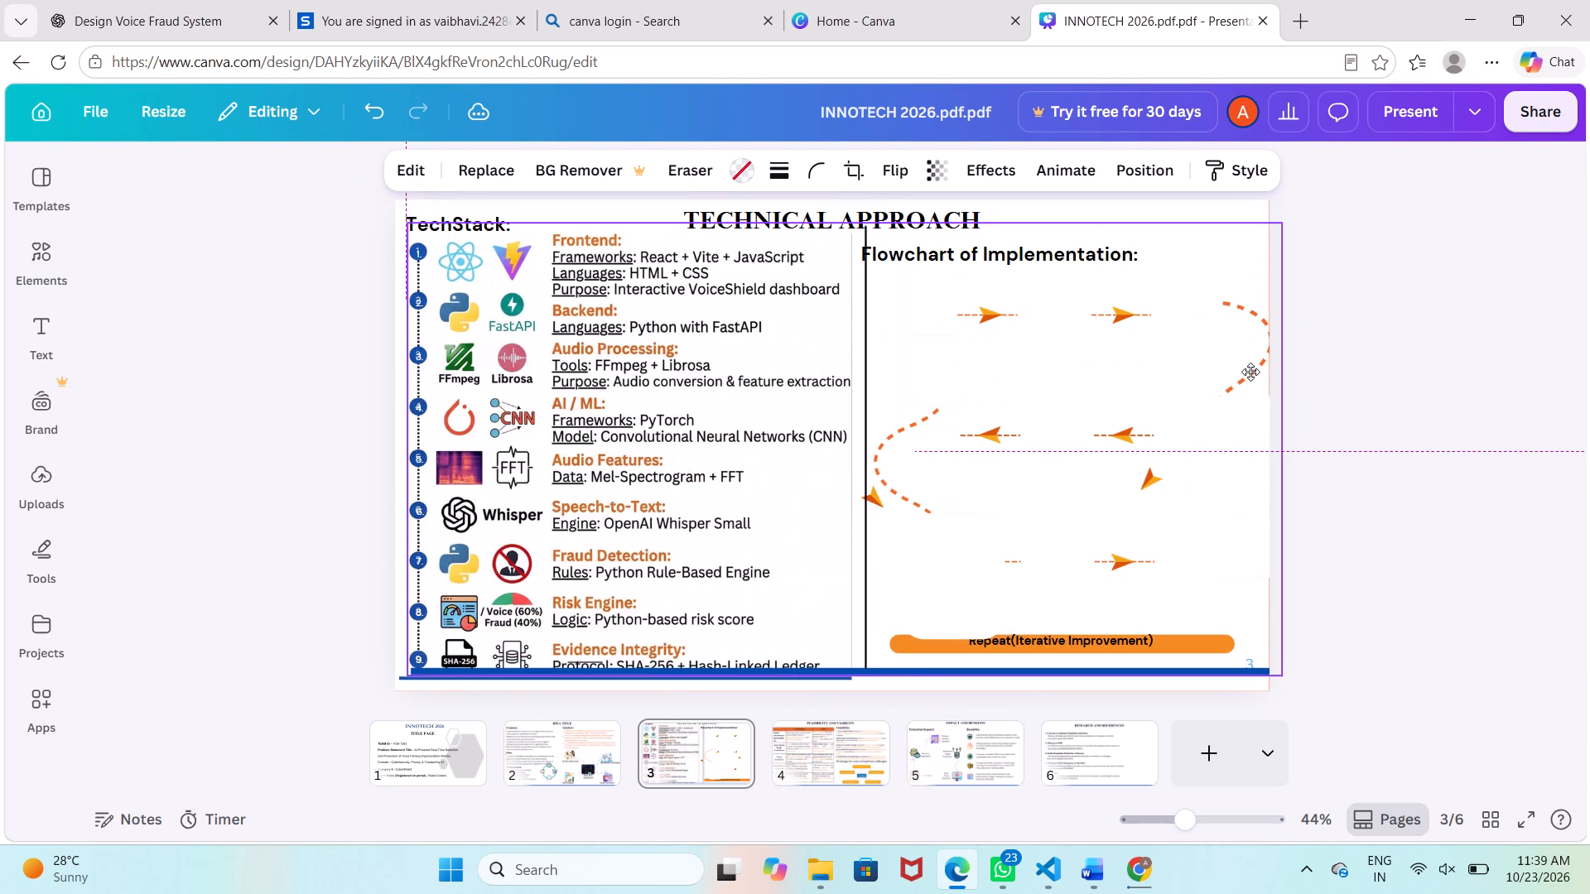
{"action": "left_click_drag", "start_coordinate": [1250, 372], "coordinate": [1231, 372]}
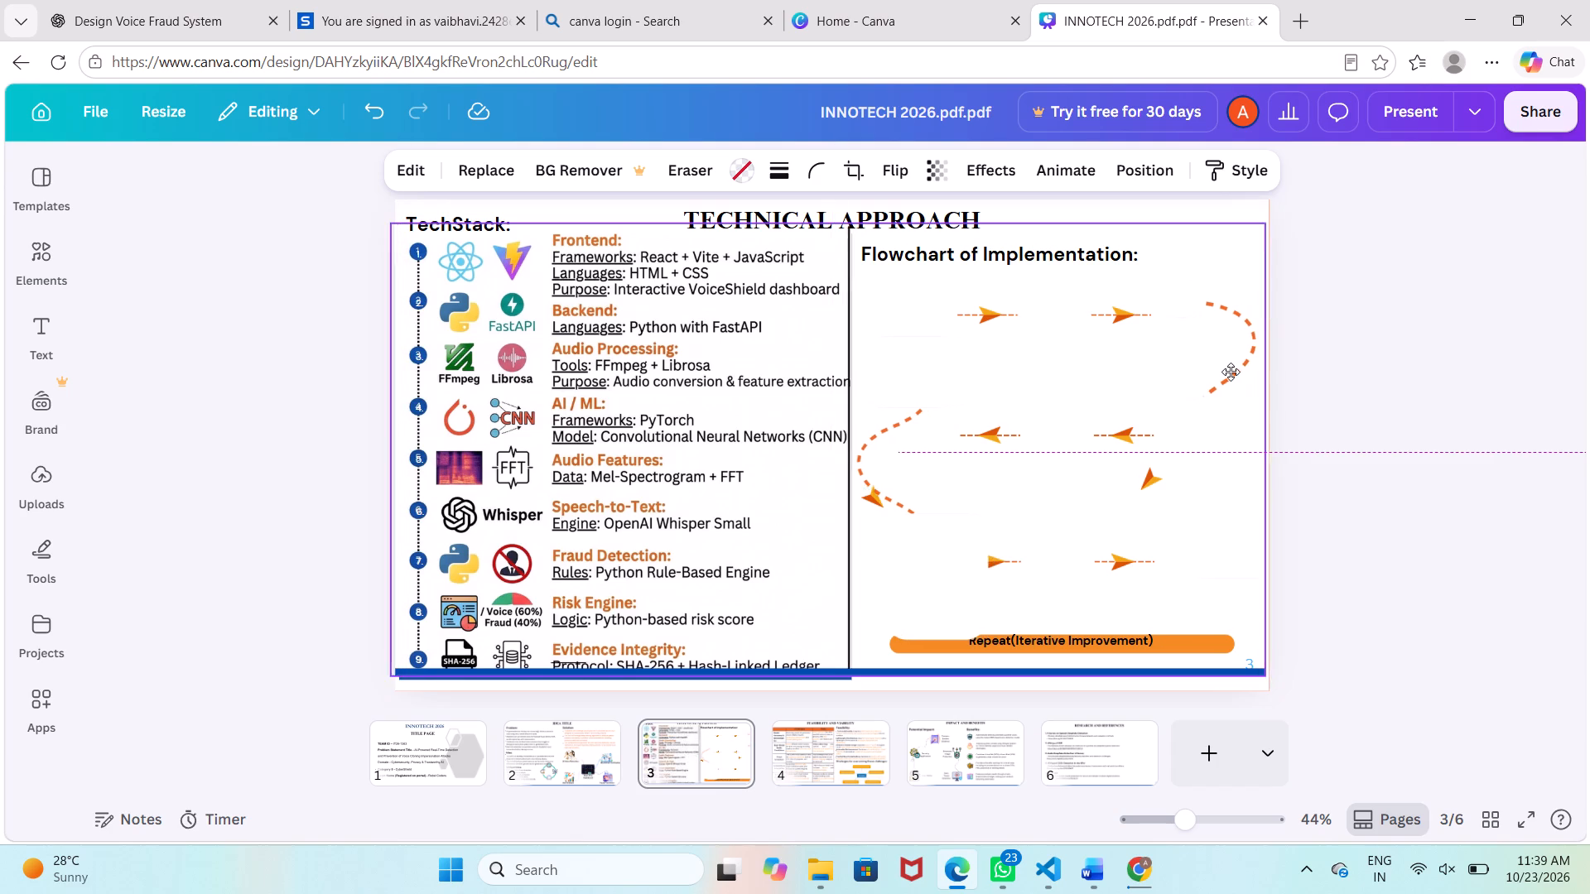
{"action": "left_click_drag", "start_coordinate": [1231, 372], "coordinate": [1232, 377]}
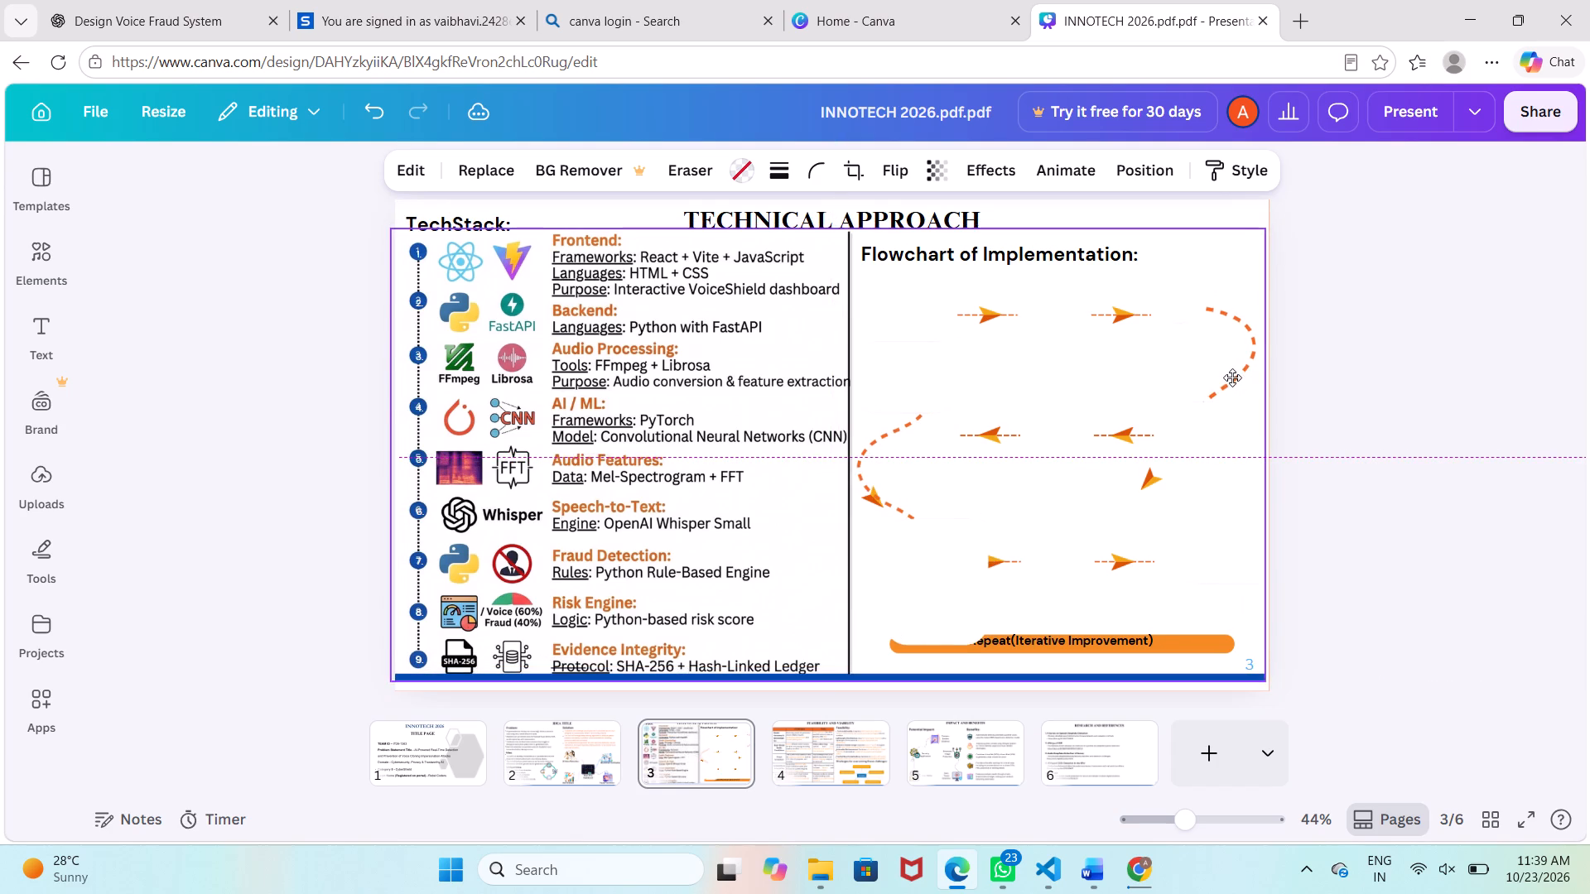
{"action": "left_click_drag", "start_coordinate": [1232, 377], "coordinate": [1234, 380]}
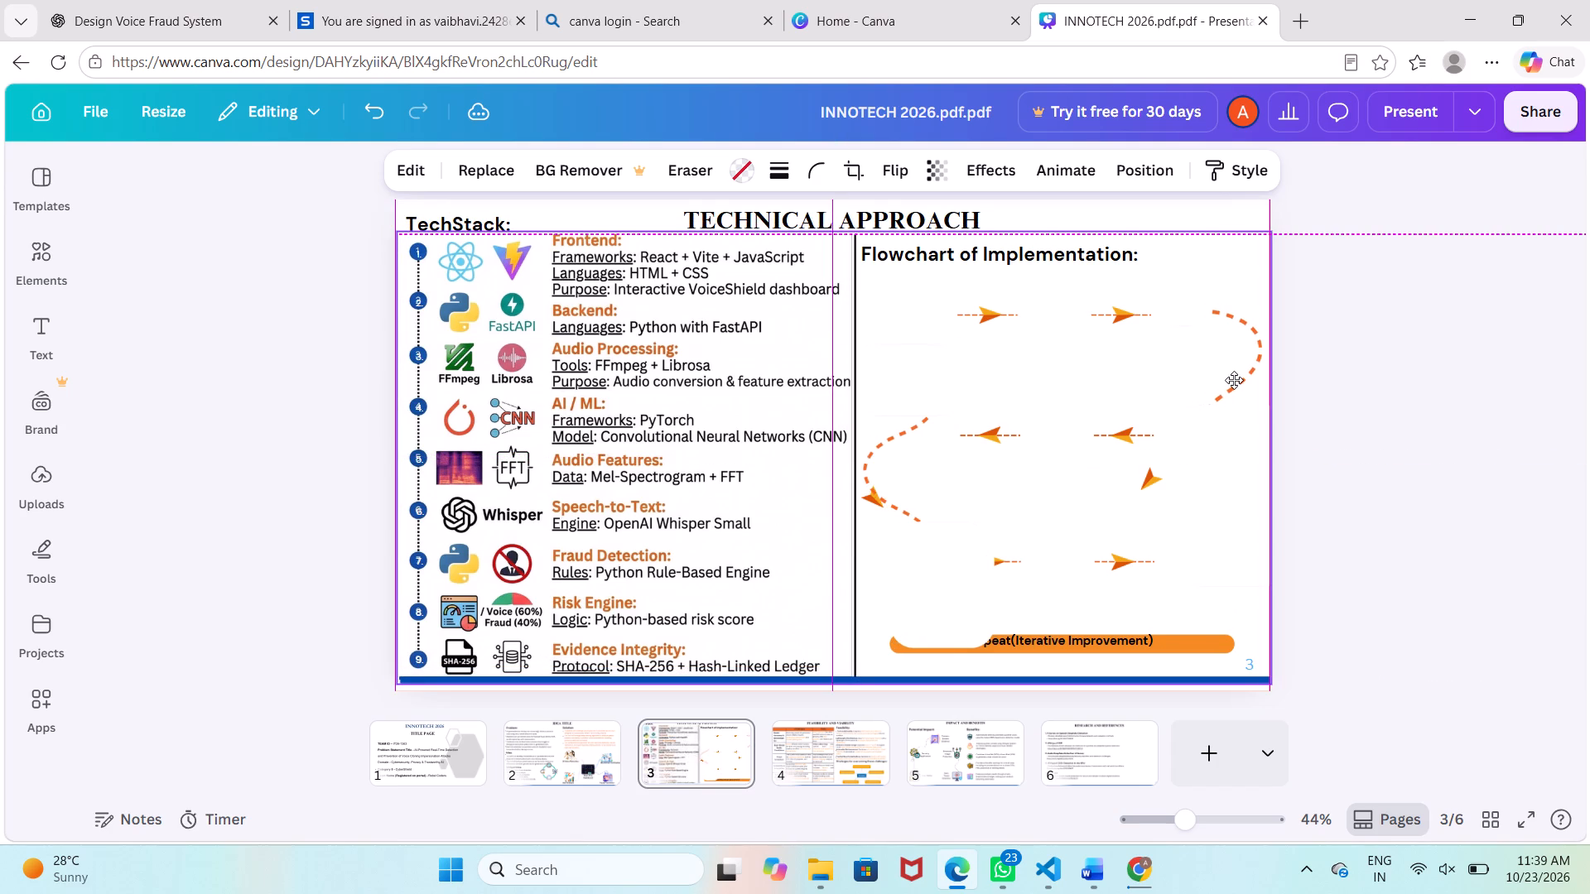
{"action": "left_click_drag", "start_coordinate": [1234, 380], "coordinate": [1233, 380]}
{"action": "left_click_drag", "start_coordinate": [1233, 380], "coordinate": [1233, 379]}
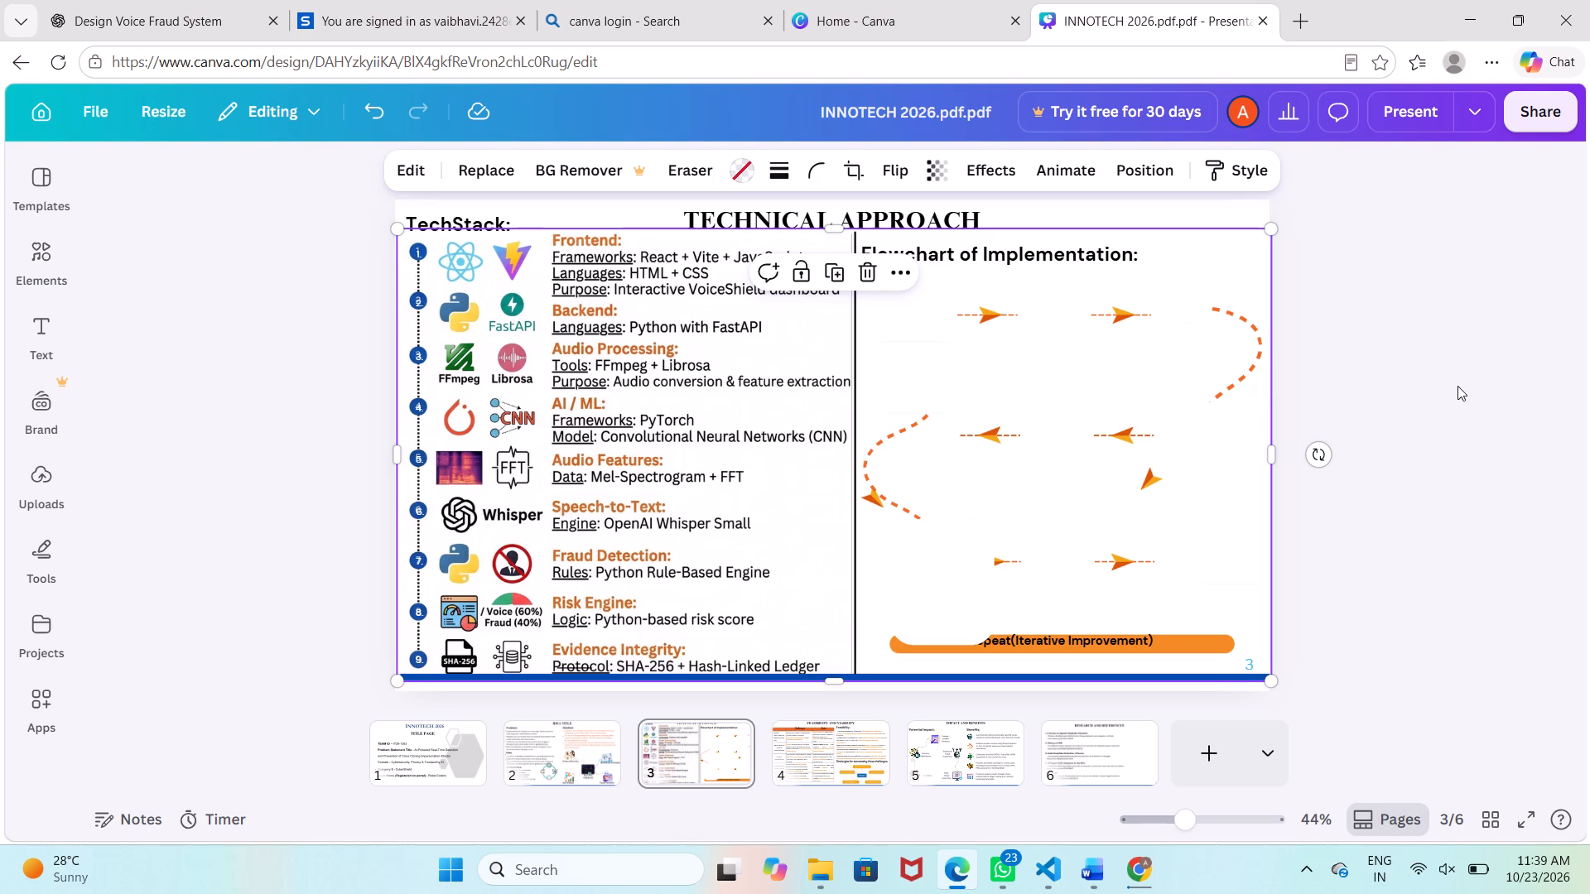
{"action": "left_click", "coordinate": [1457, 386]}
{"action": "left_click", "coordinate": [1056, 497]}
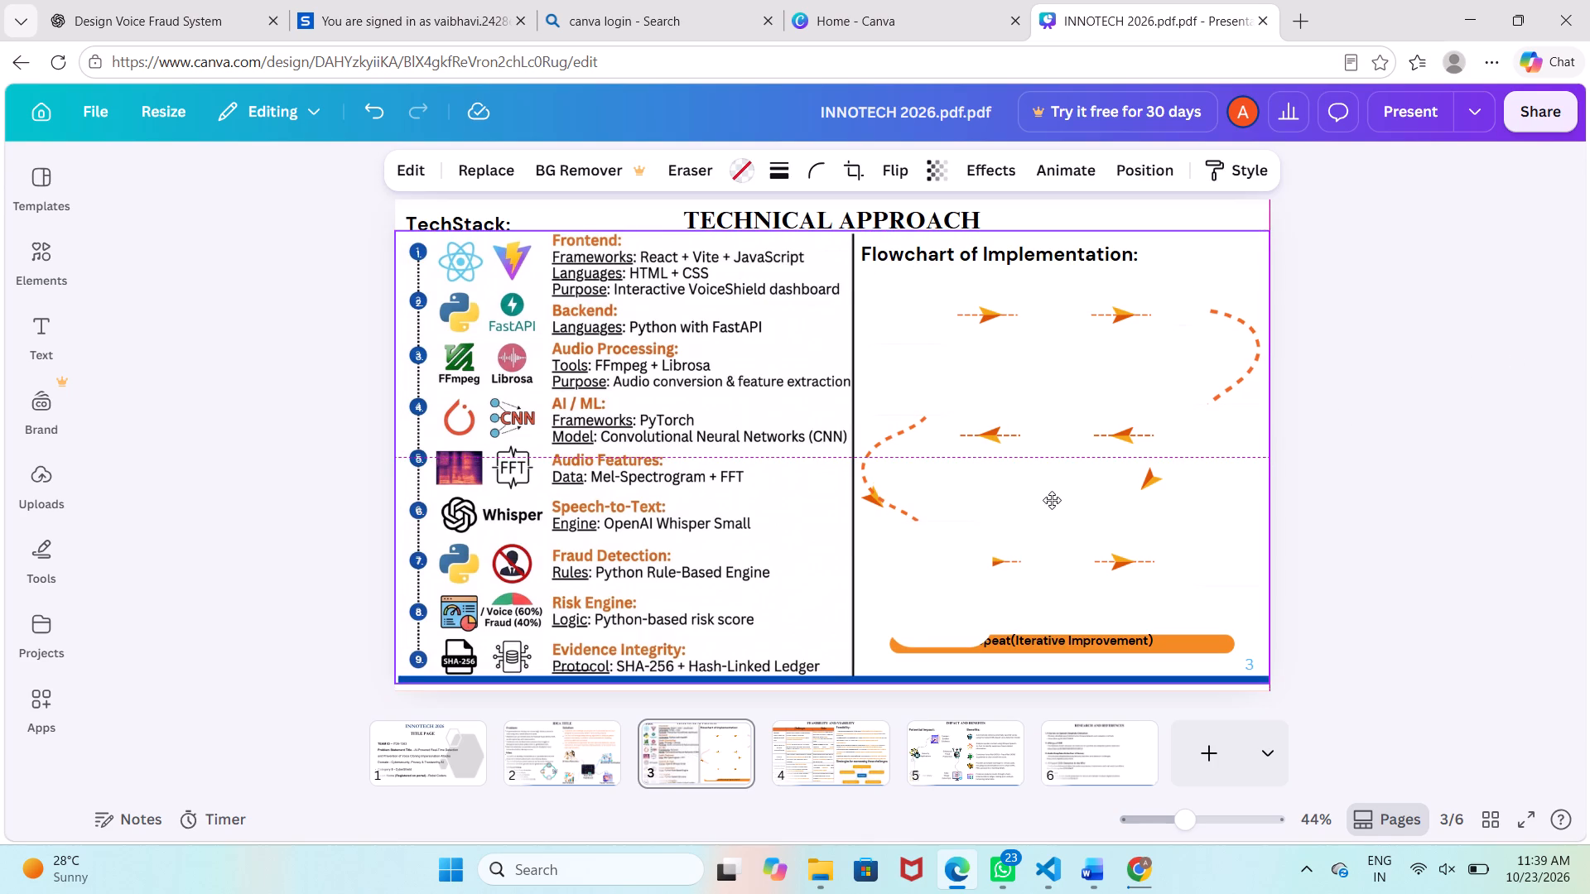
{"action": "left_click", "coordinate": [1351, 565]}
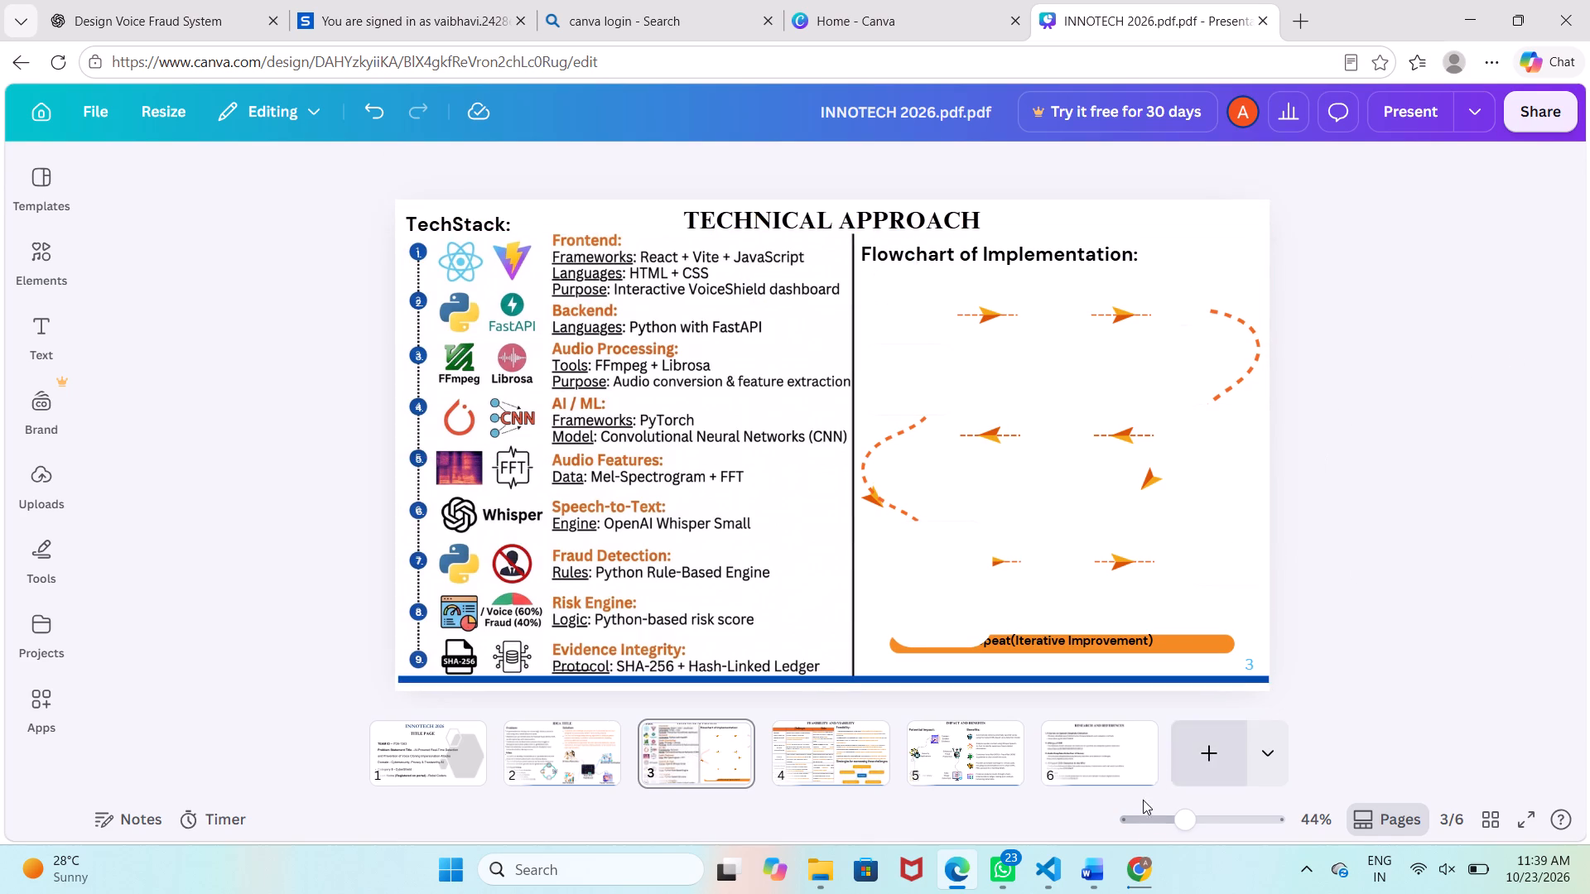
Switch to Chrome, resume the paused neo4j-desktop-2.3.0-x64.exe download, and return to the presentation in Edge.
{"action": "left_click", "coordinate": [1142, 872]}
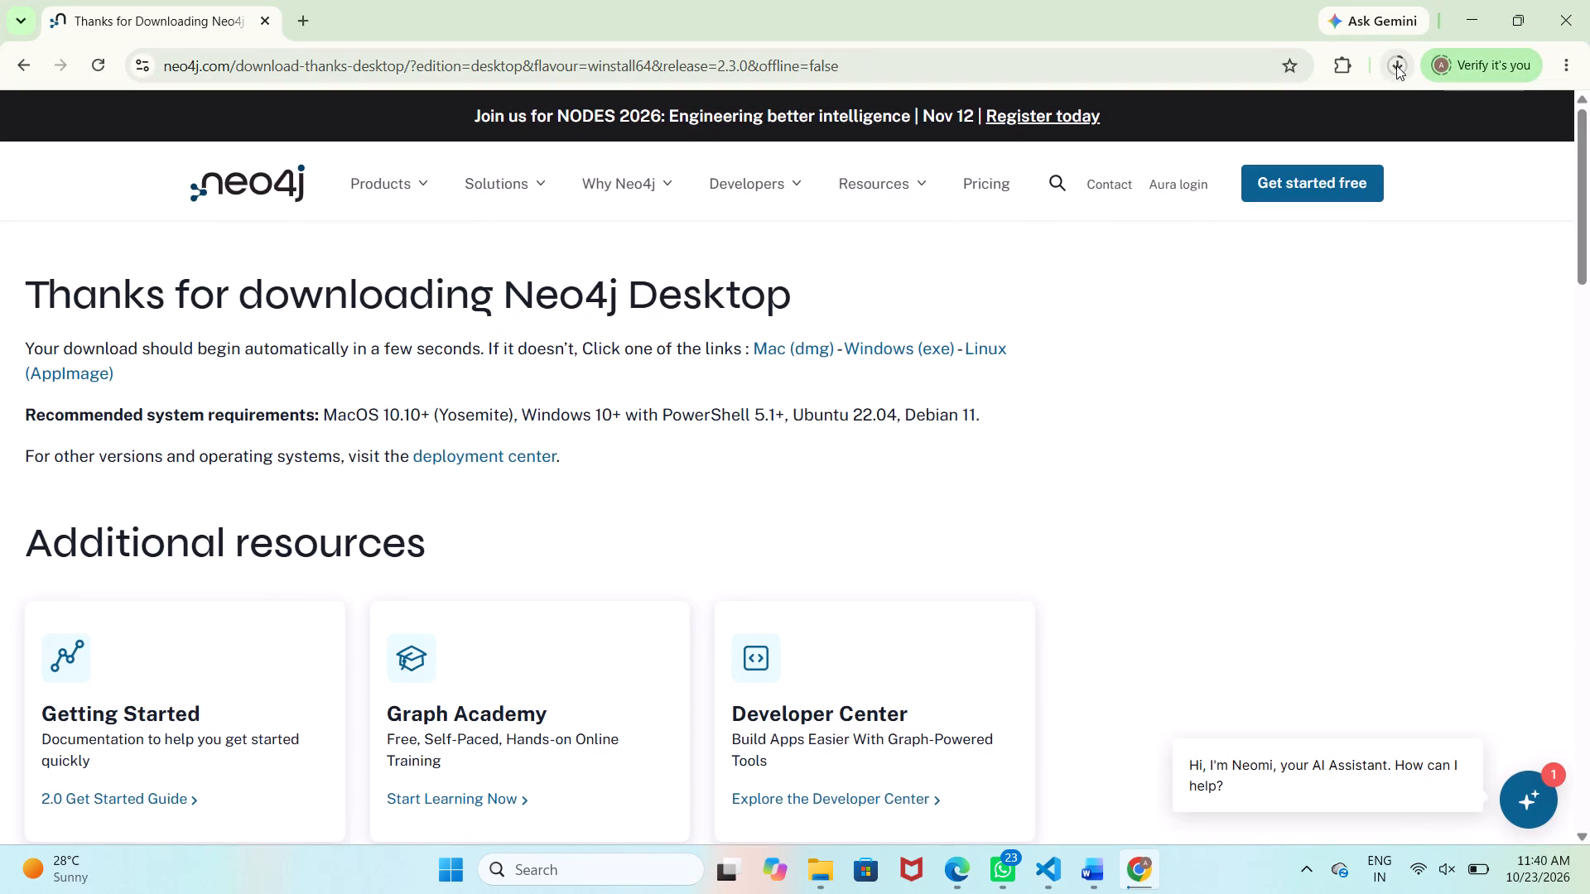
{"action": "left_click", "coordinate": [1396, 65]}
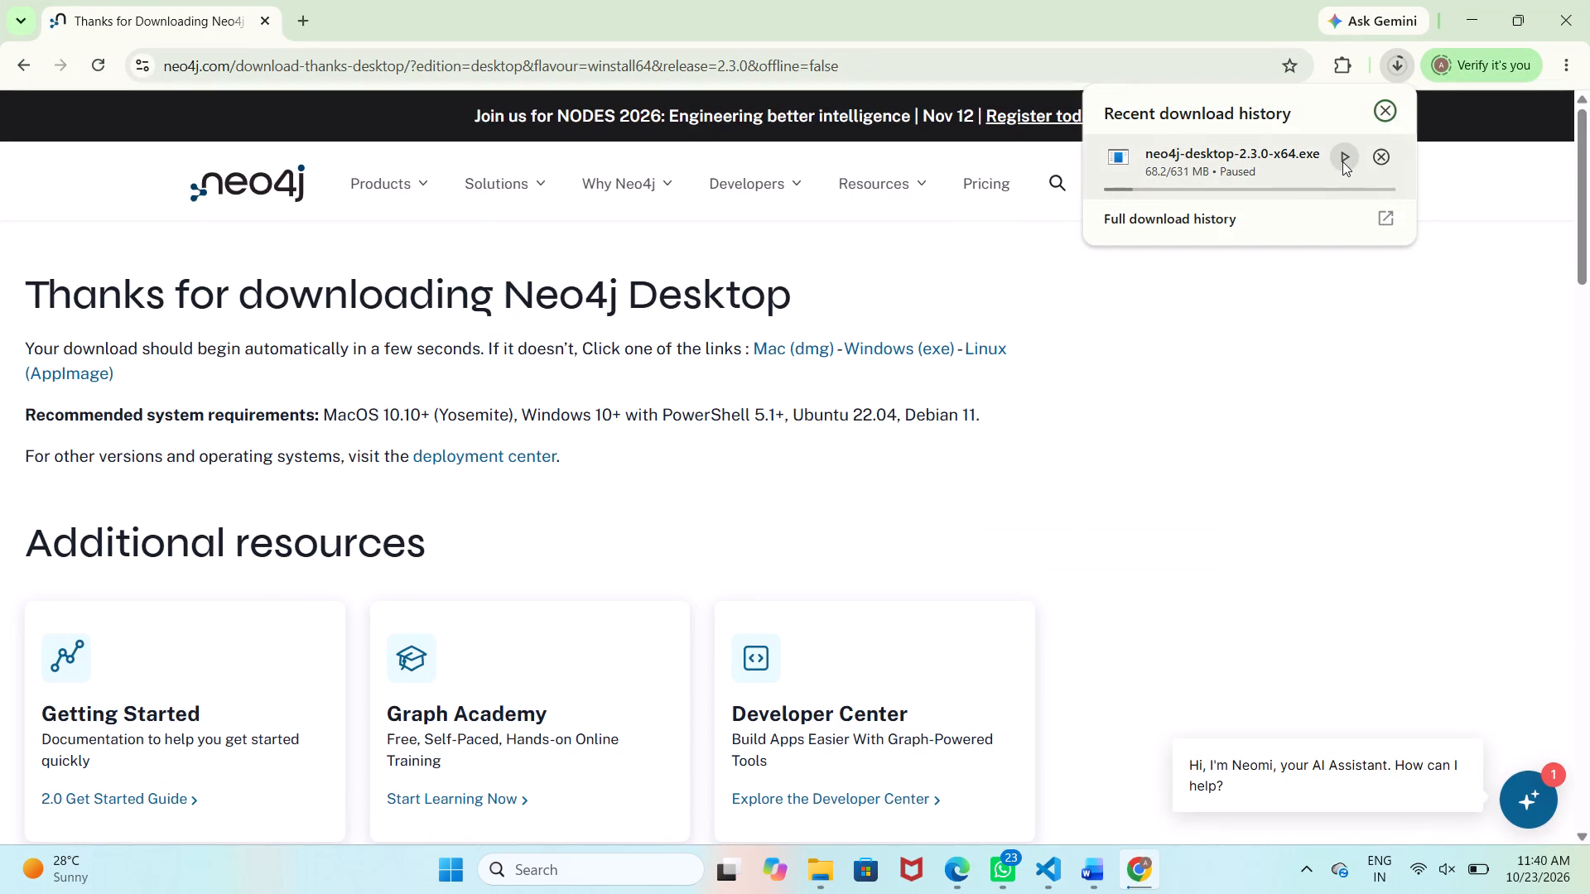
{"action": "left_click", "coordinate": [1342, 161]}
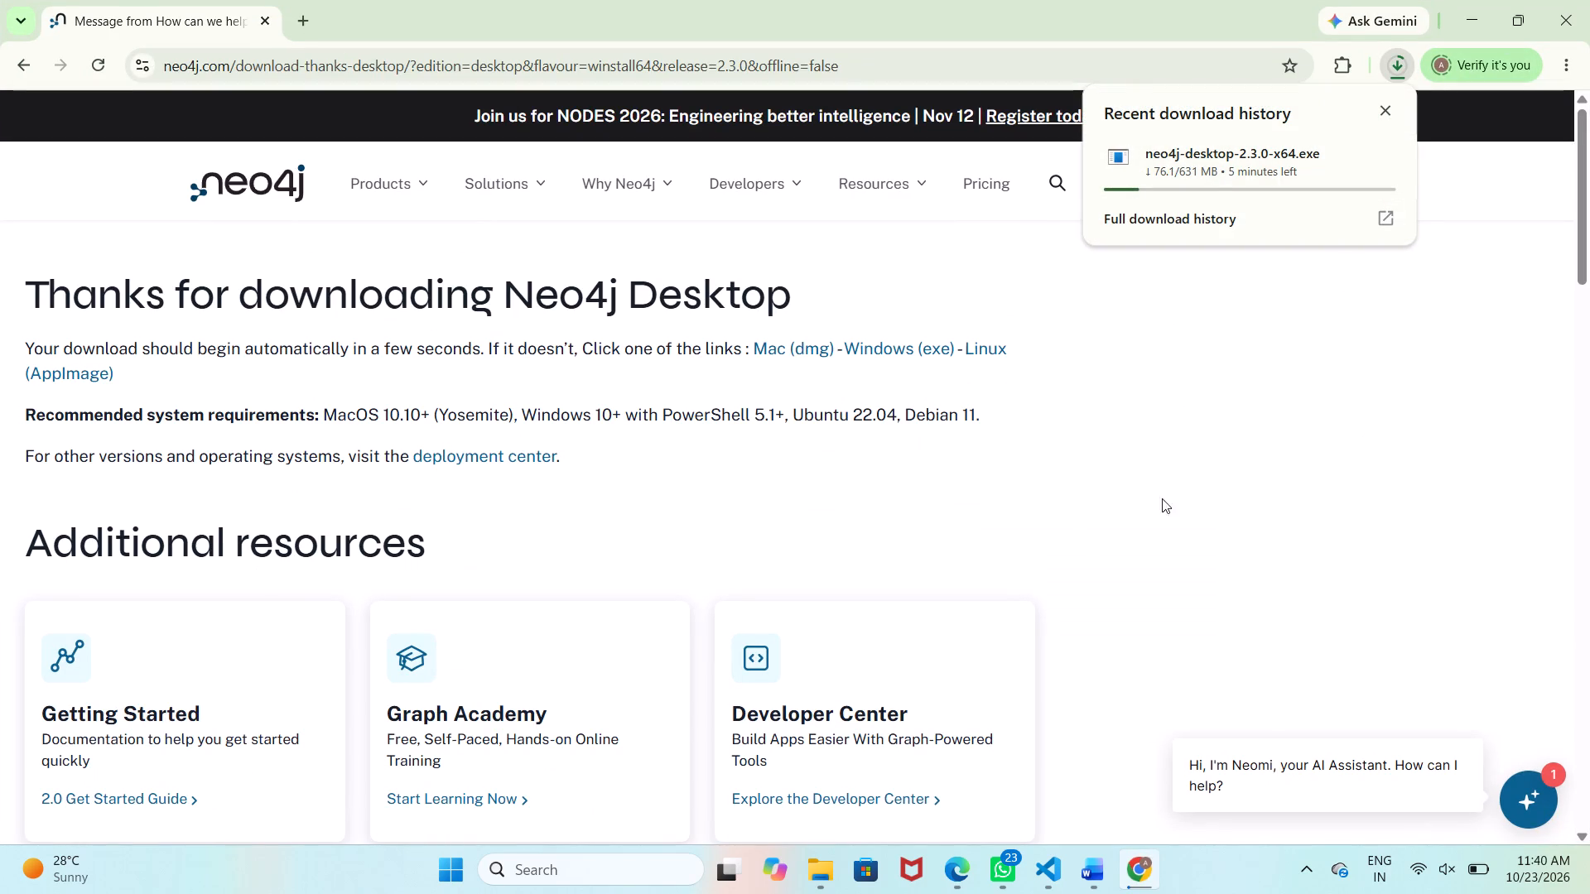
{"action": "scroll", "coordinate": [1014, 592], "scroll_direction": "down", "scroll_amount": 4}
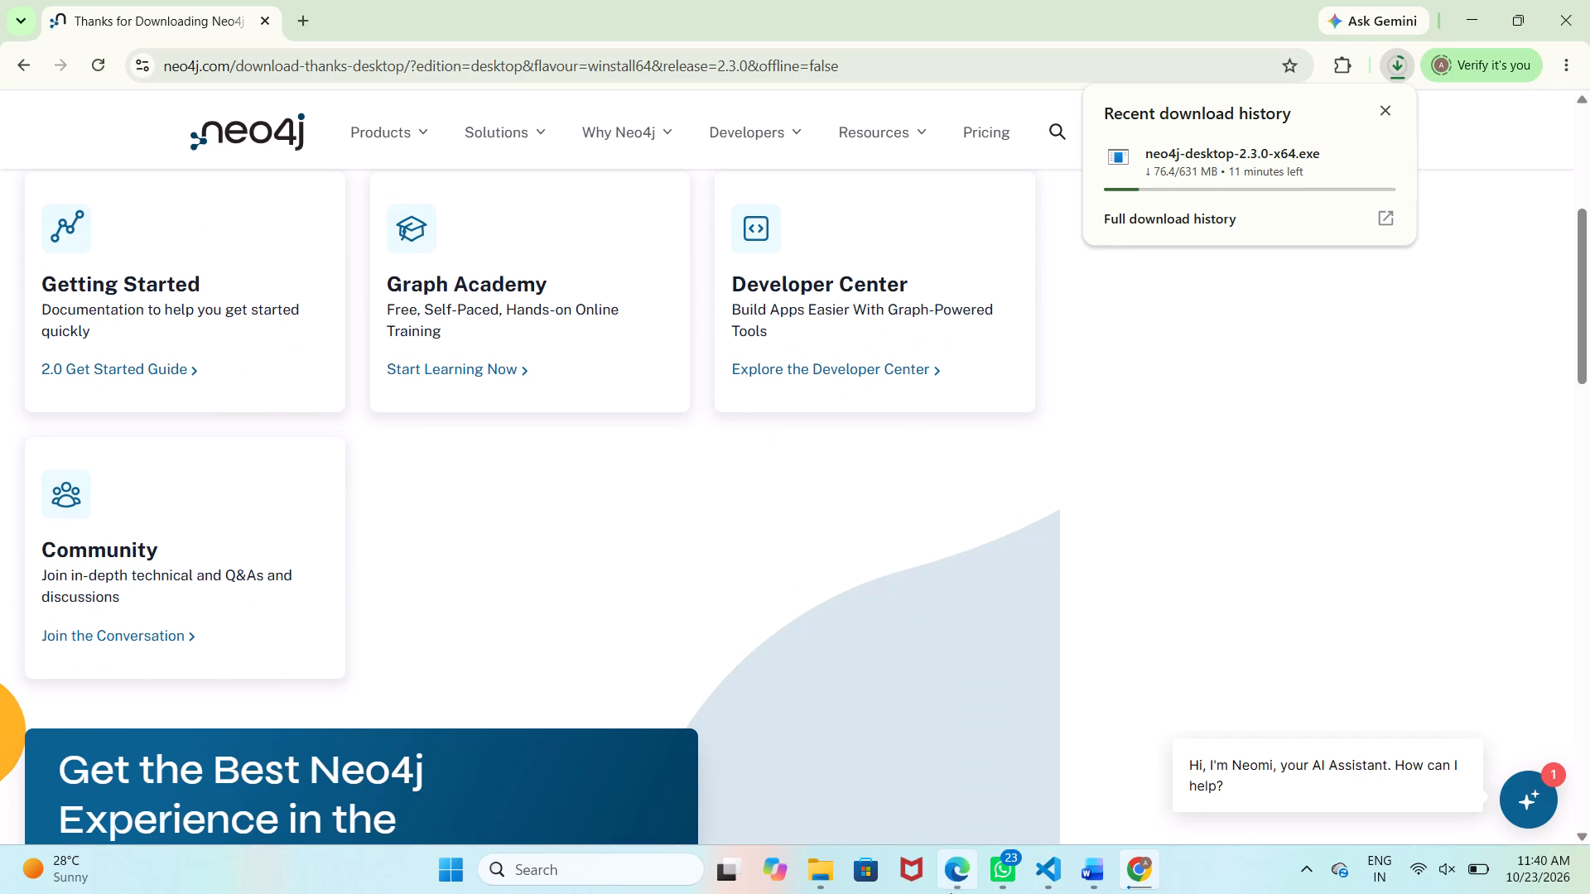
{"action": "left_click", "coordinate": [976, 781]}
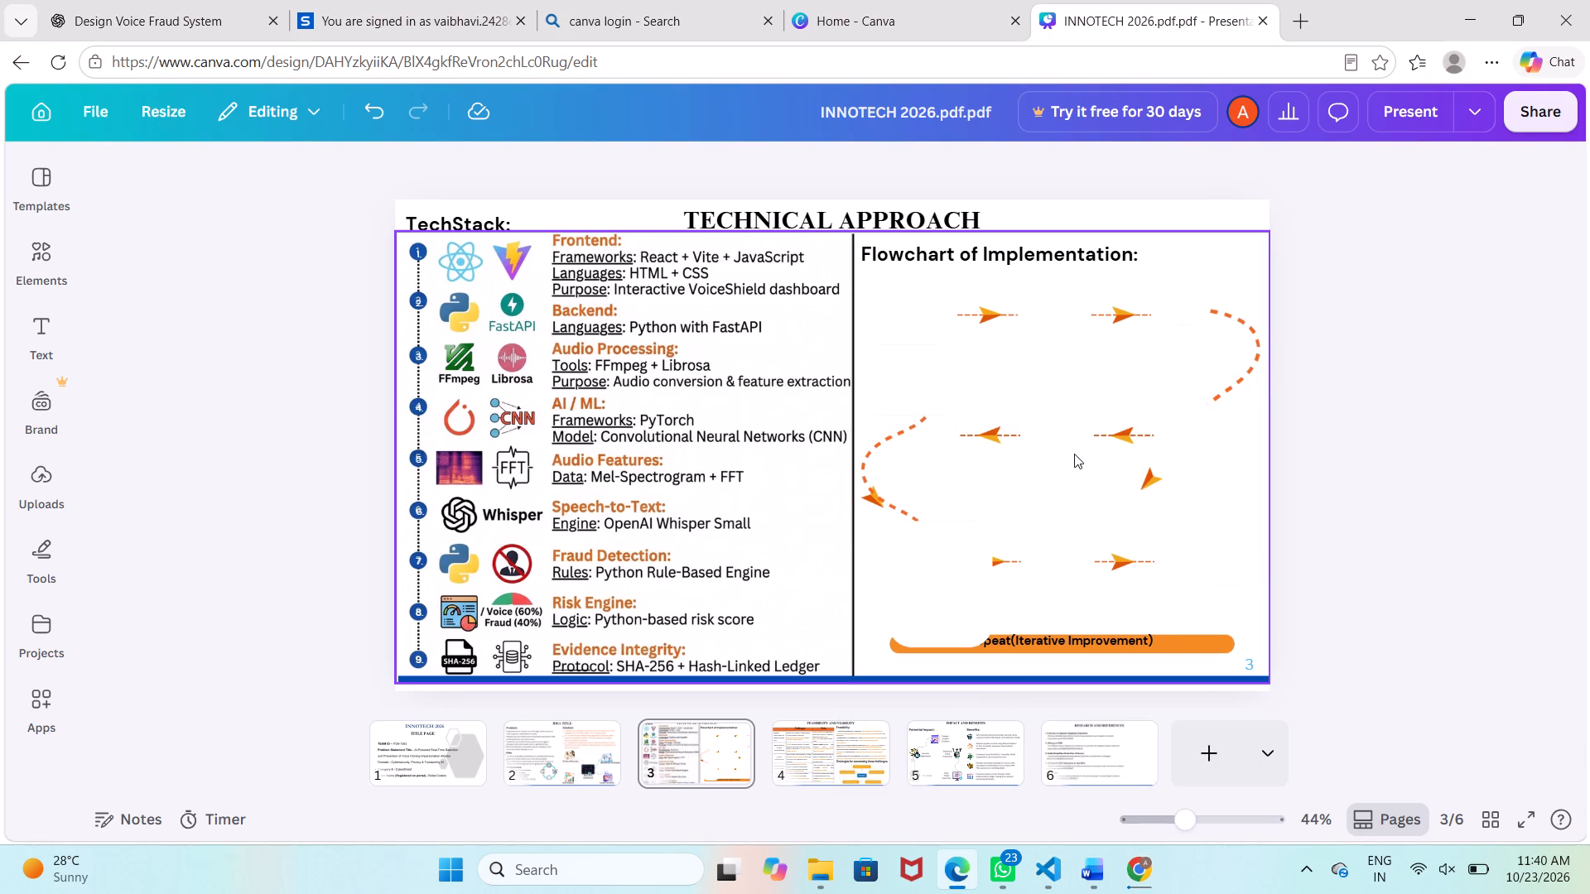
Open the WhatsApp Image 2026-10-23 at 11.30.48 AM file from the Downloads folder in File Explorer.
{"action": "left_click", "coordinate": [825, 866]}
{"action": "left_click", "coordinate": [612, 199]}
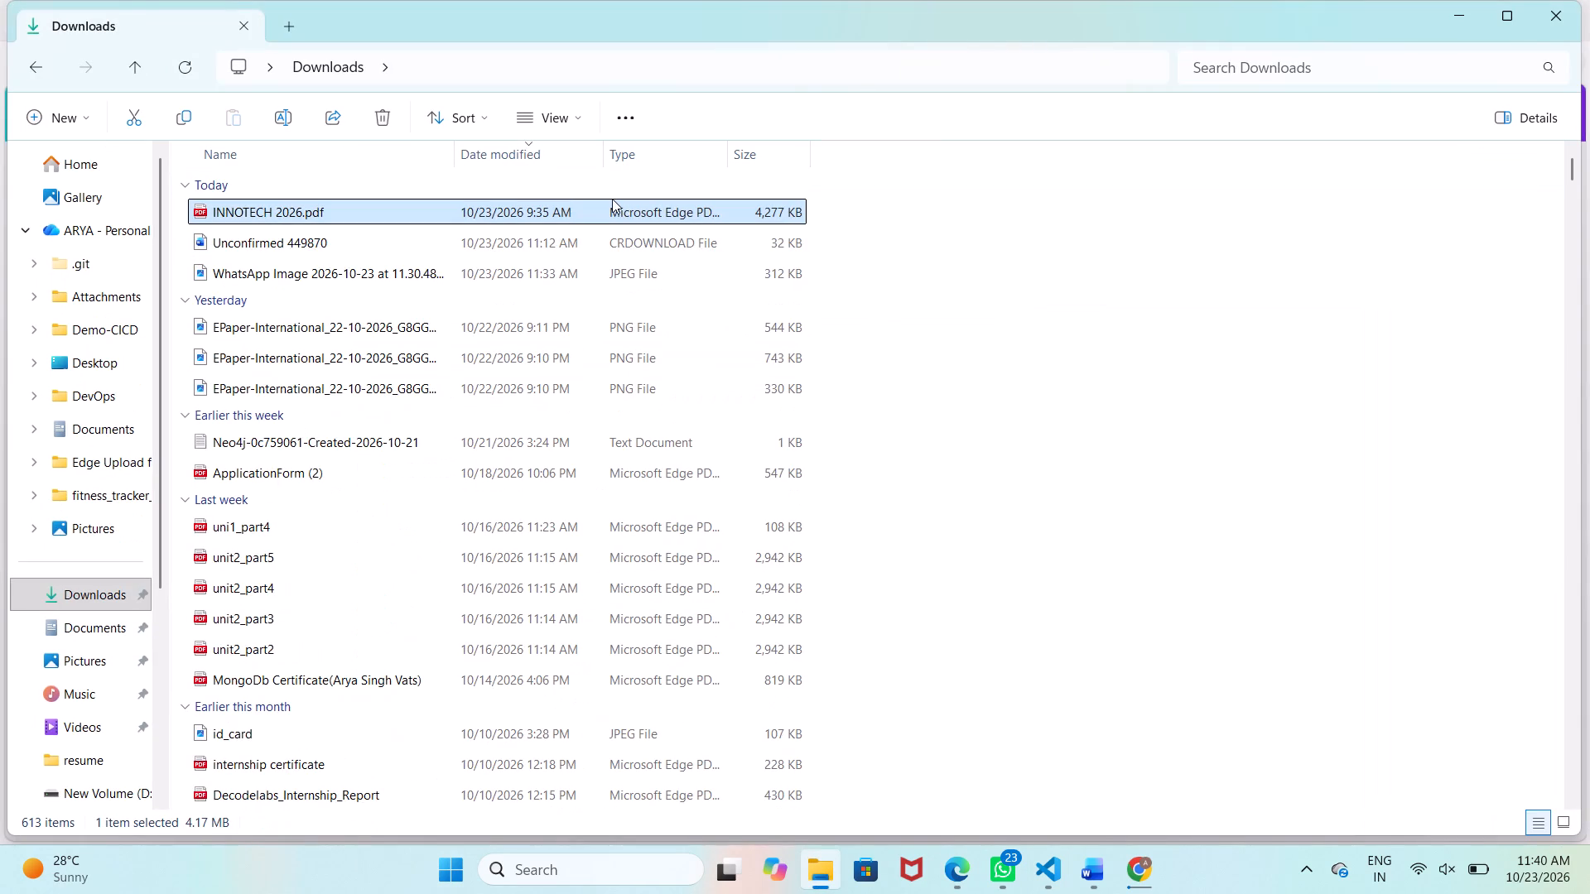
{"action": "left_click", "coordinate": [588, 269]}
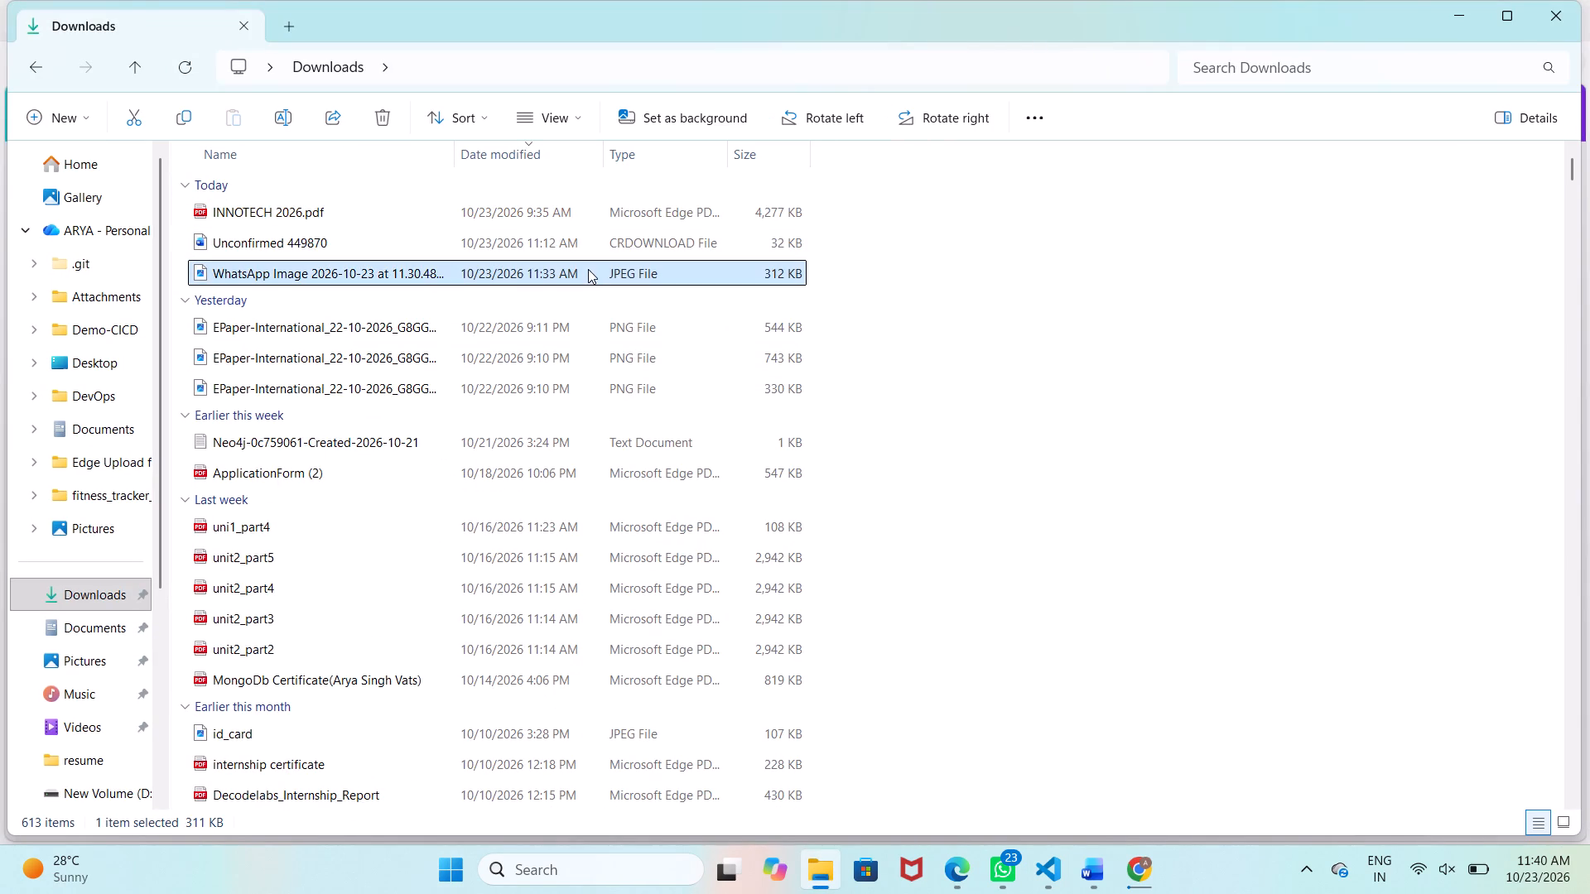
{"action": "double_click", "coordinate": [588, 269]}
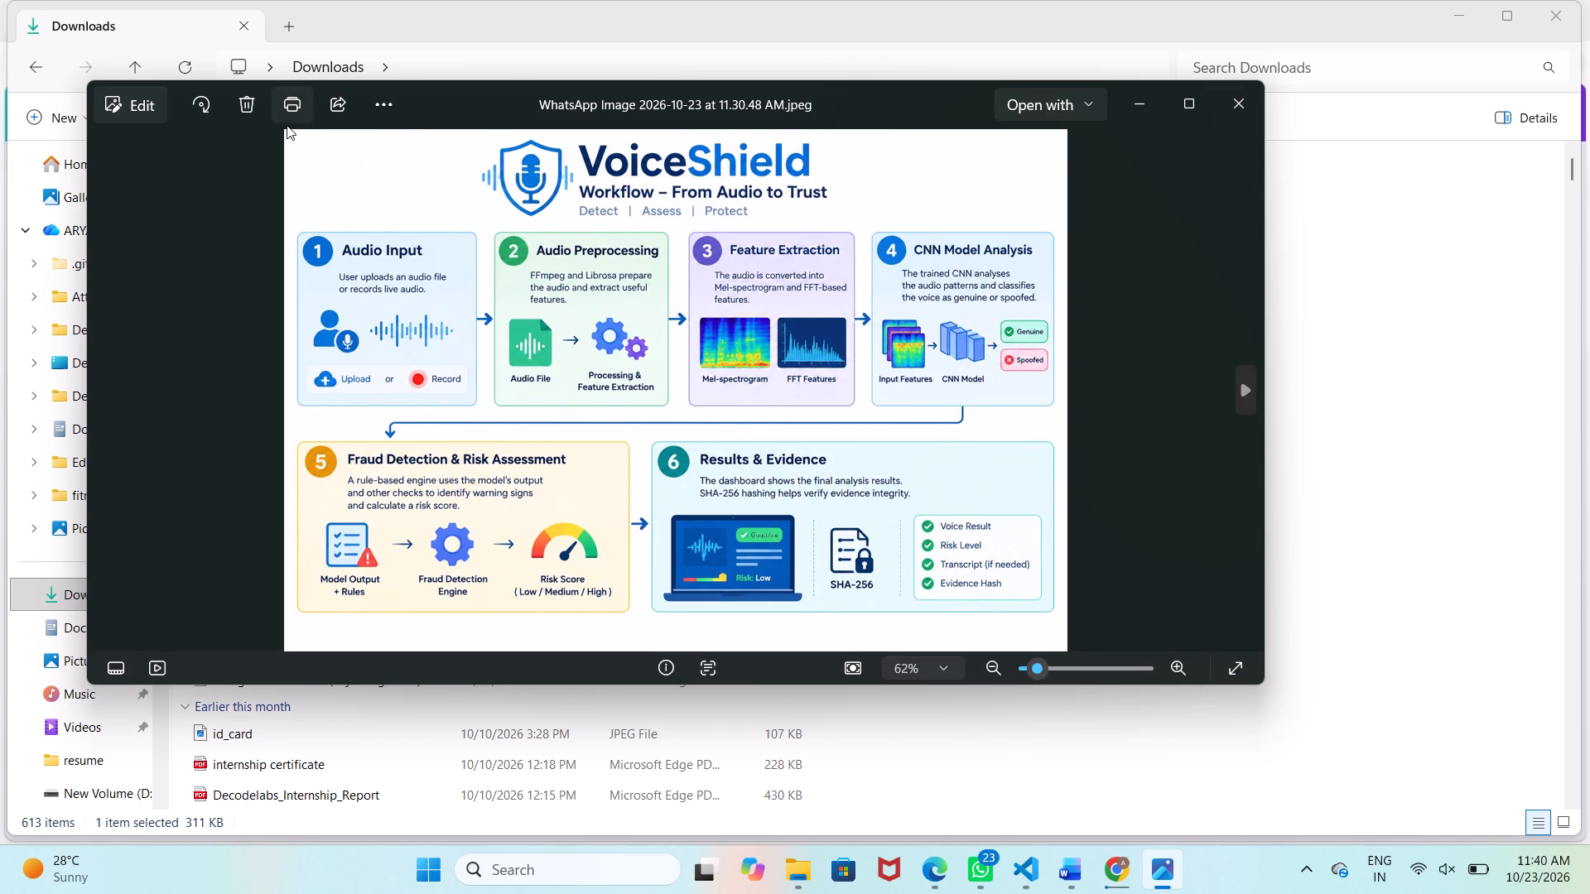
Capture a rectangular screenshot of the entire VoiceShield workflow diagram in Photos, excluding the dark viewer background.
{"action": "key", "text": "shift+super+s"}
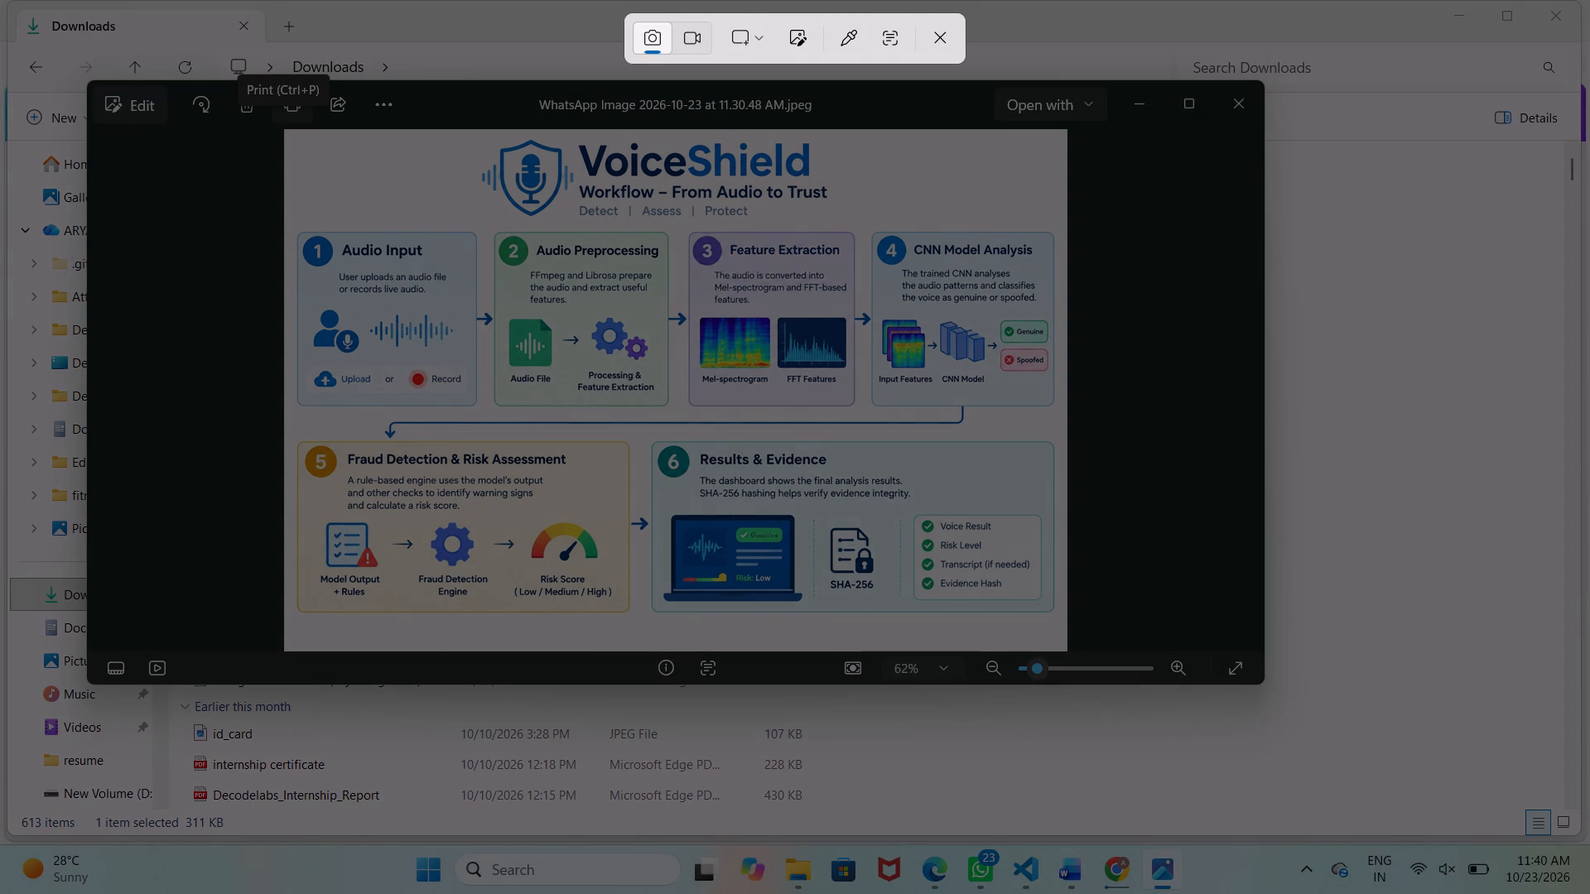
{"action": "left_click_drag", "start_coordinate": [283, 127], "coordinate": [1070, 646]}
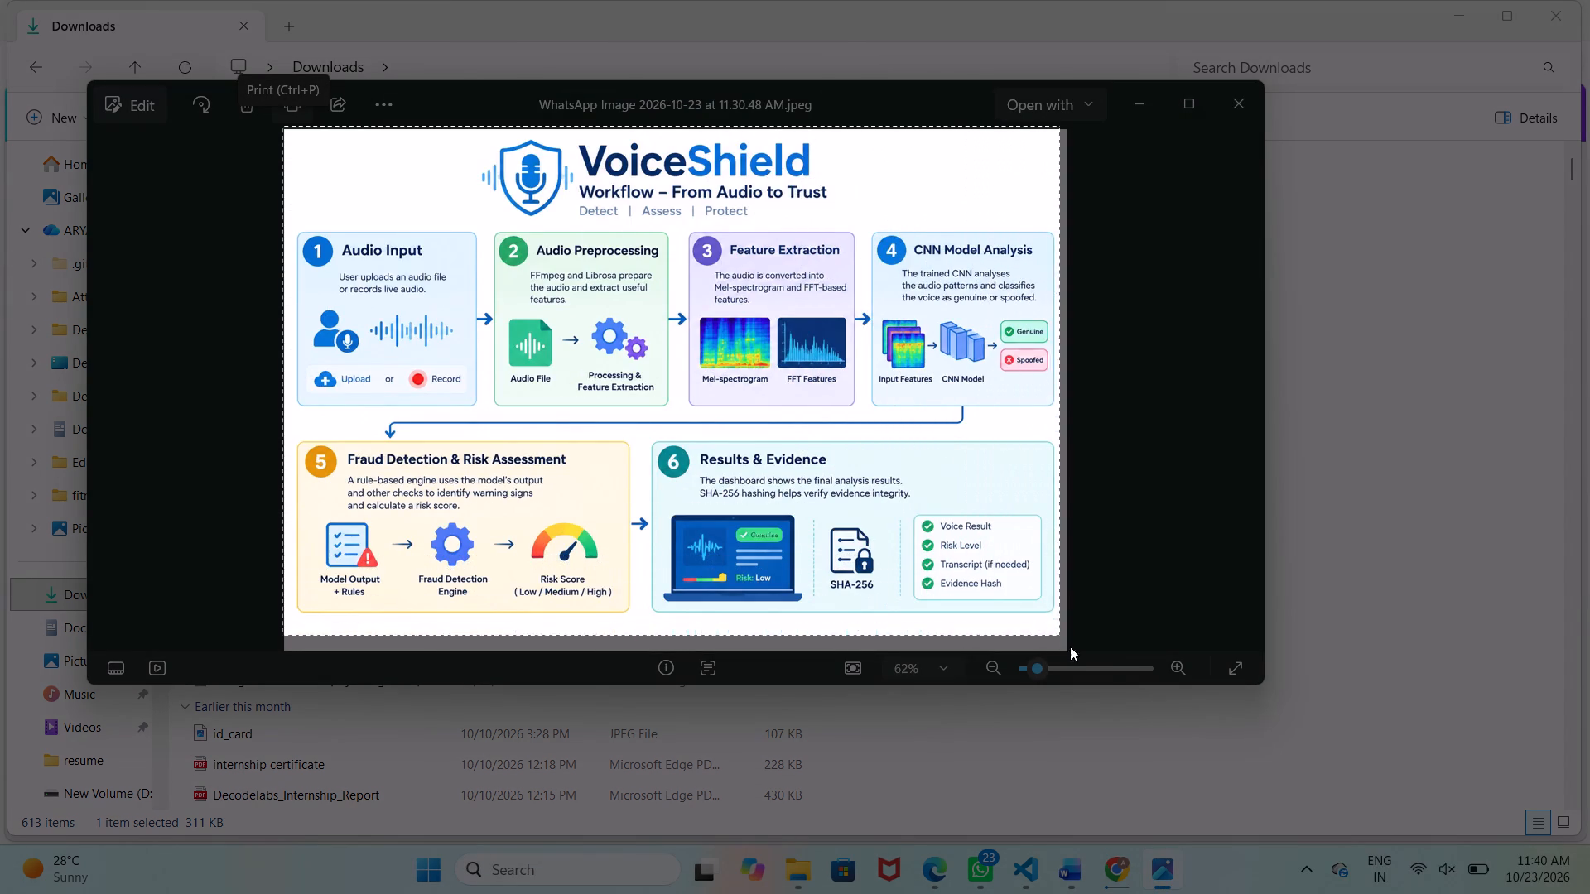
{"action": "left_click_drag", "start_coordinate": [1070, 646], "coordinate": [1067, 650]}
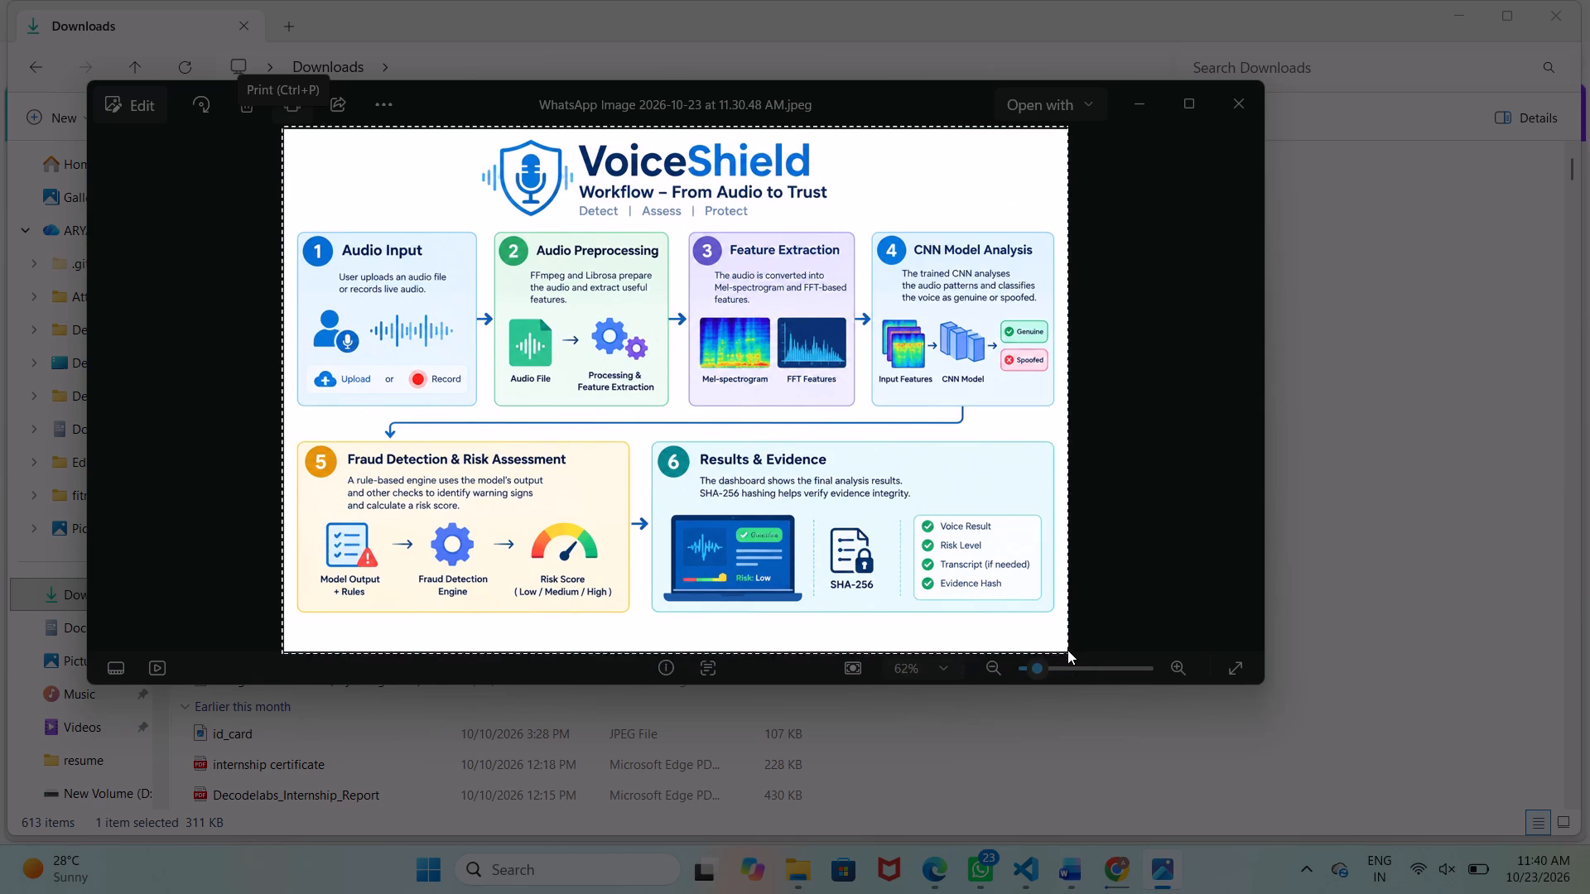
{"action": "left_click_drag", "start_coordinate": [1067, 650], "coordinate": [1067, 652]}
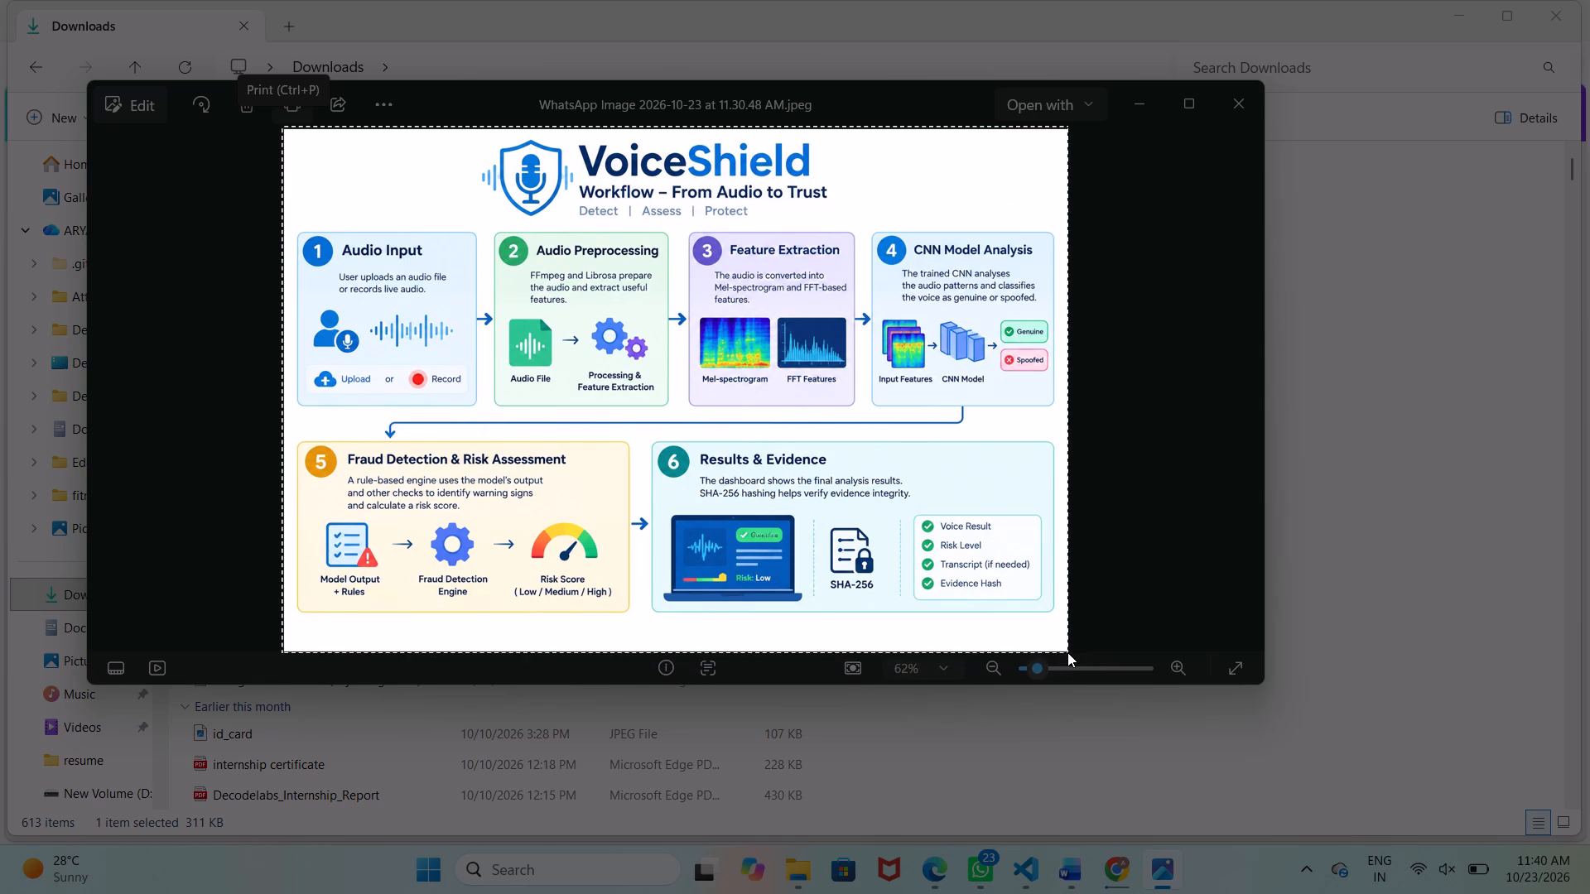
{"action": "left_click_drag", "start_coordinate": [1067, 652], "coordinate": [1067, 652]}
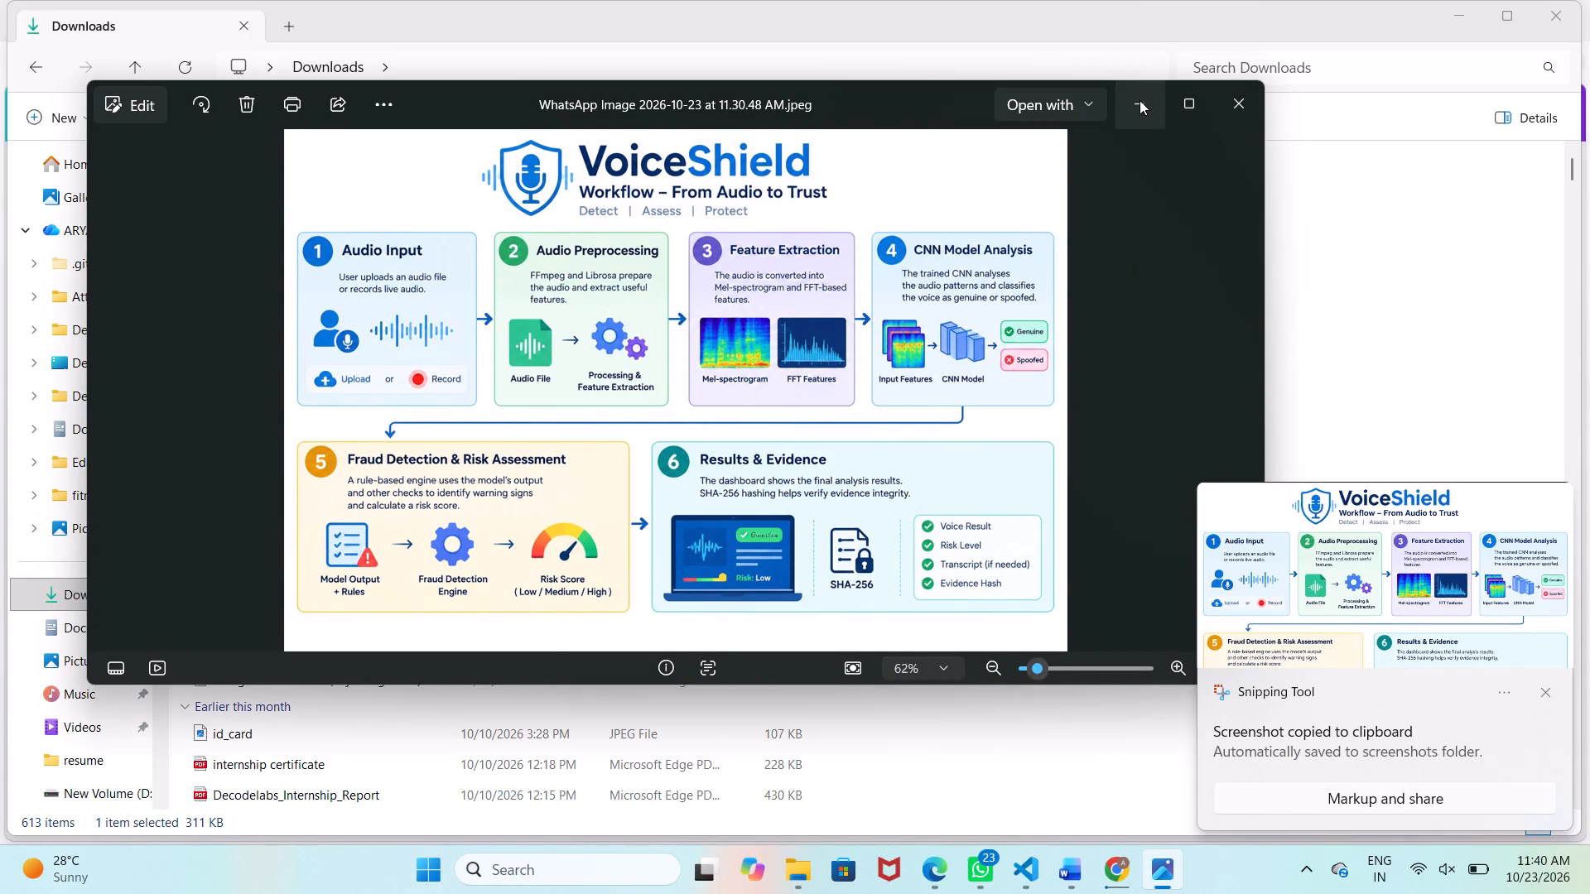
Switch back to Canva in Edge and paste the captured VoiceShield workflow diagram onto the Technical Approach page.
{"action": "left_click", "coordinate": [1139, 94]}
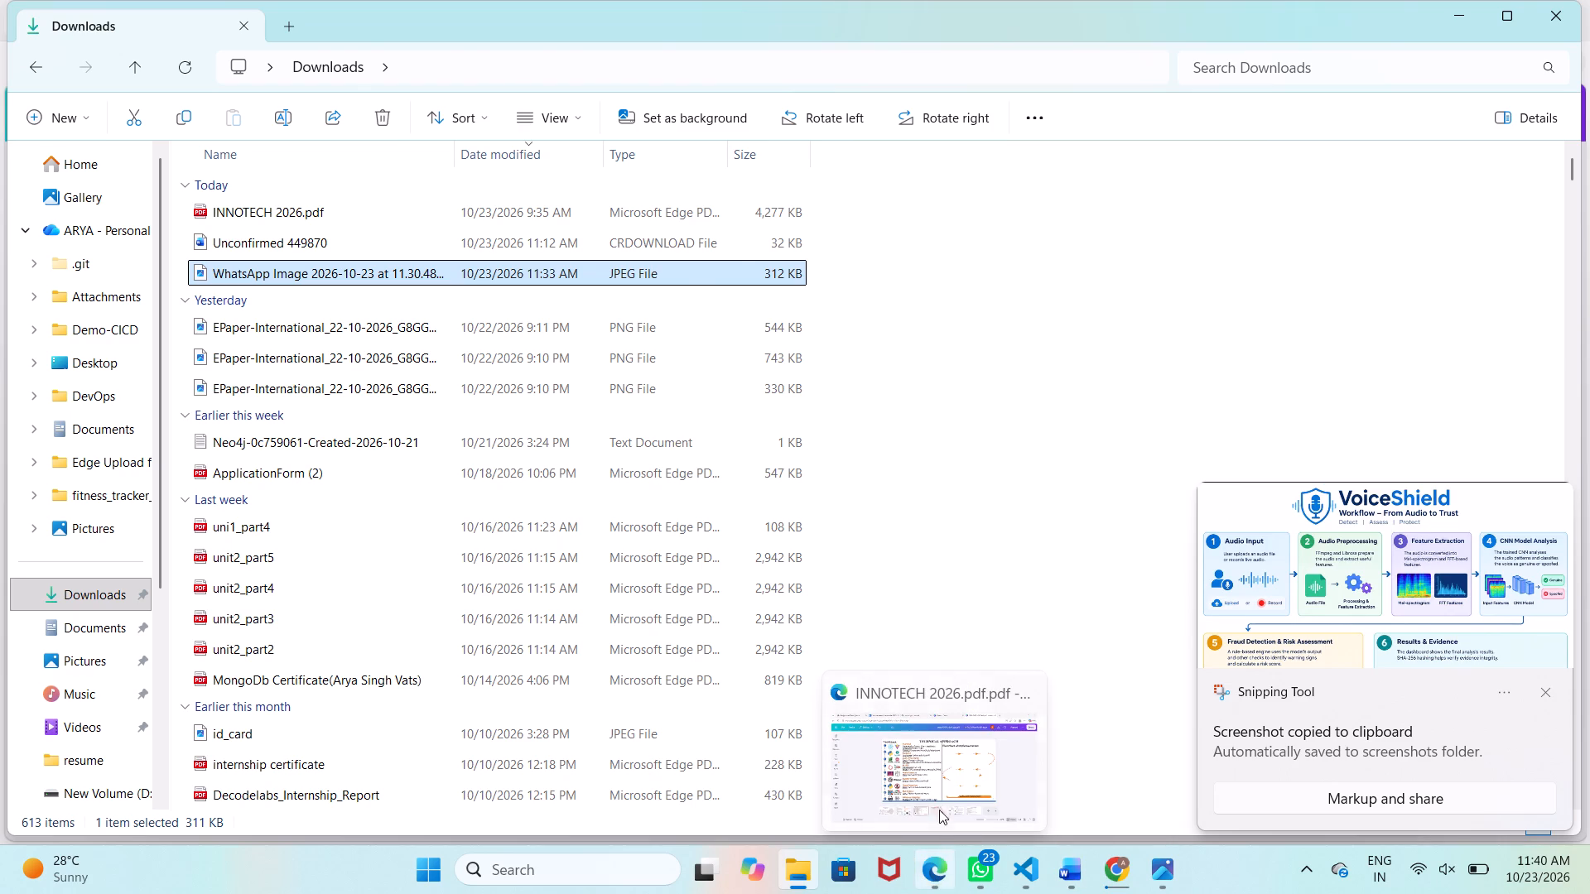
{"action": "left_click", "coordinate": [958, 762]}
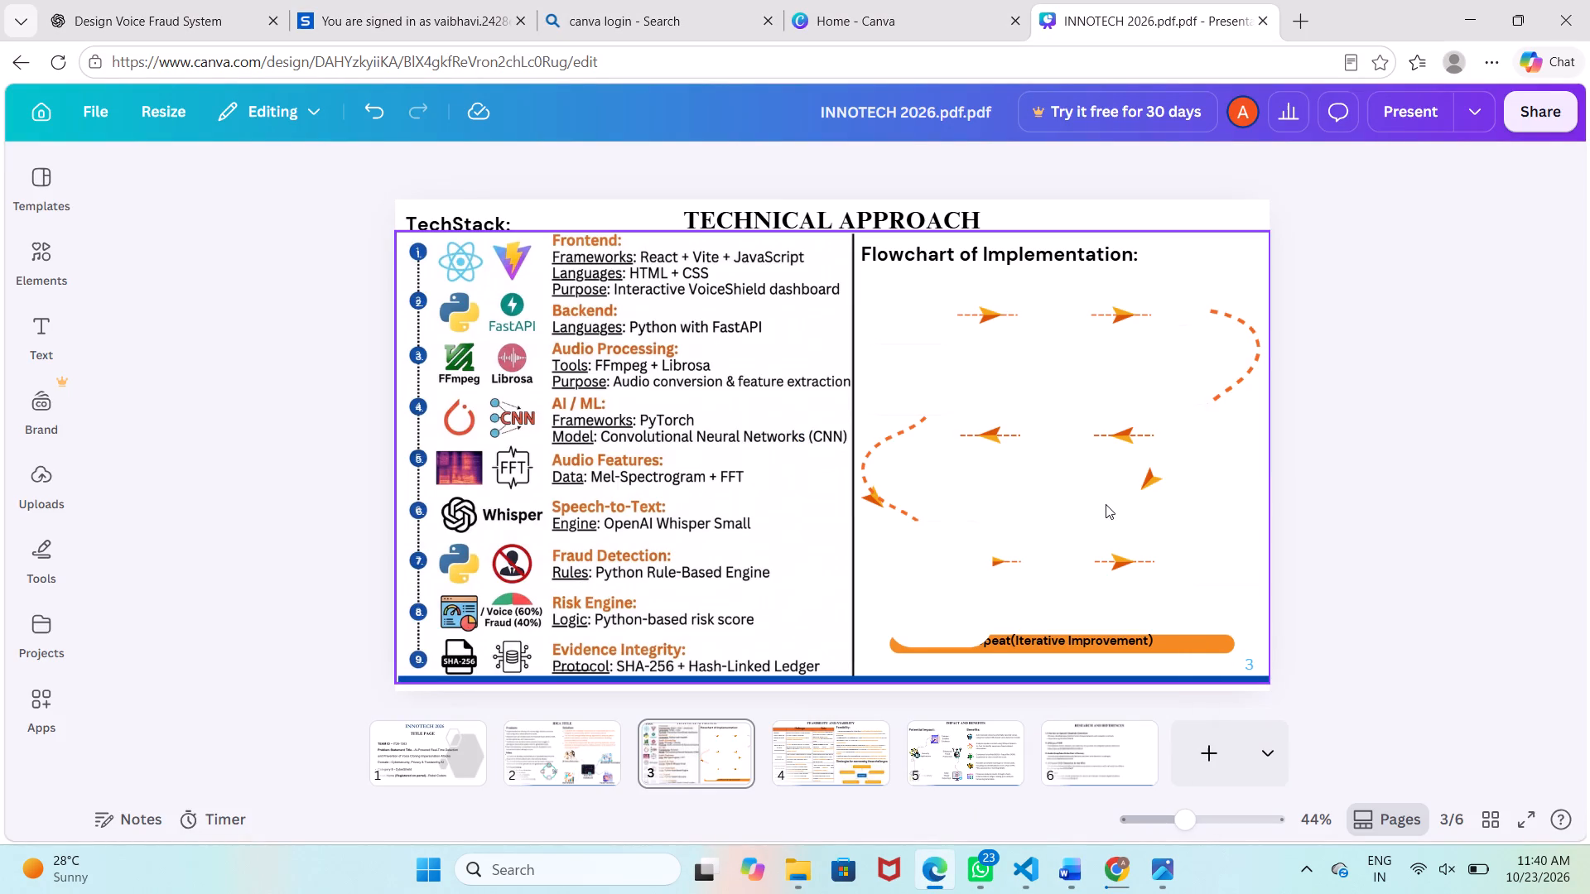
{"action": "key", "text": "ctrl+v"}
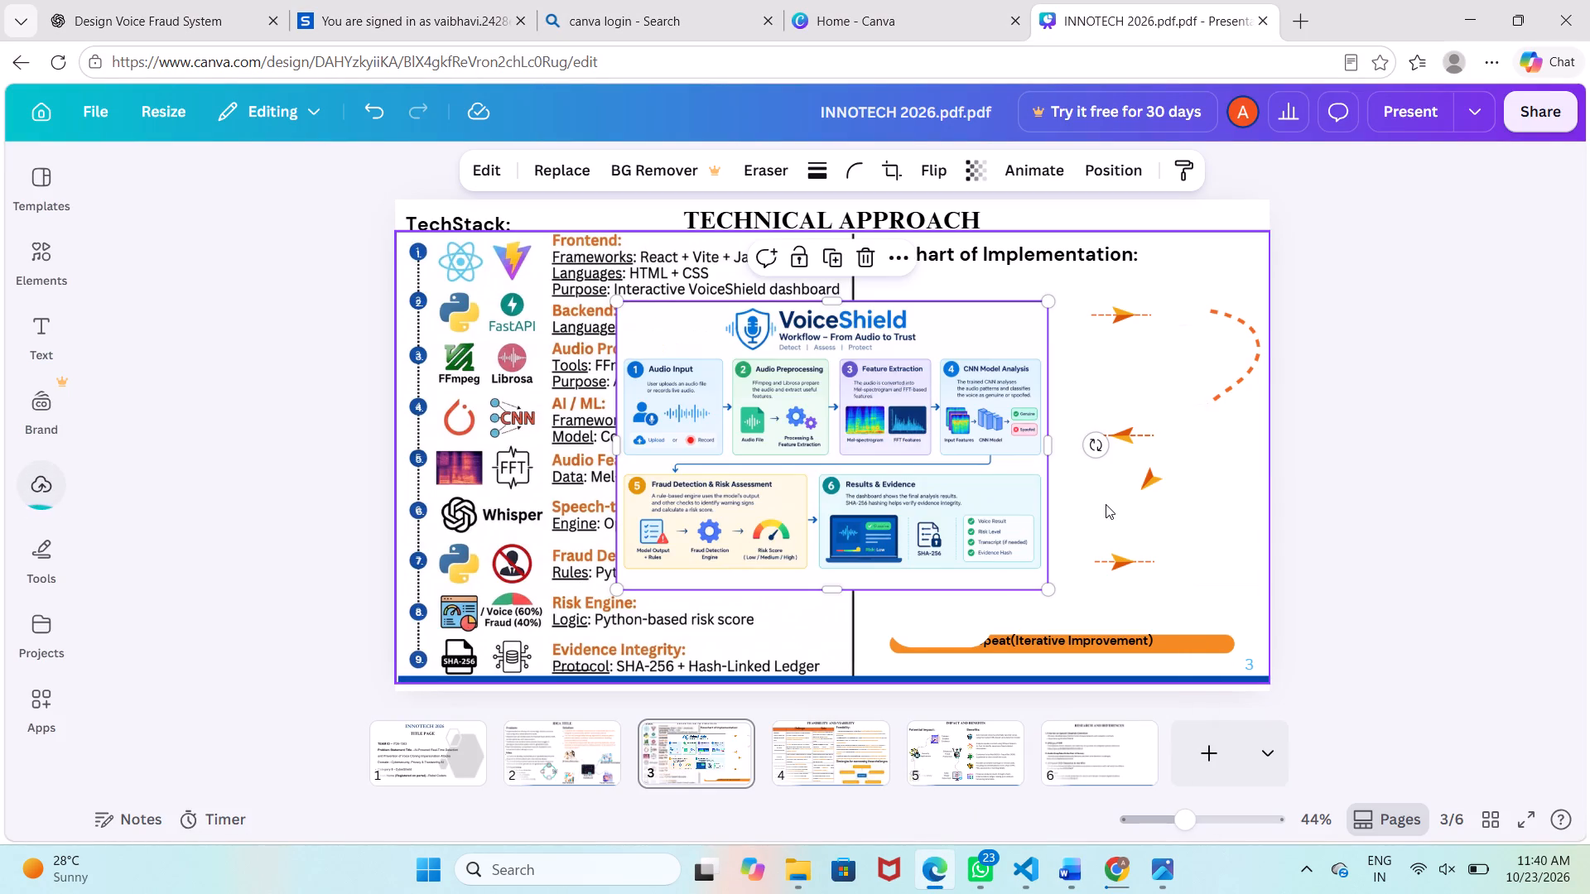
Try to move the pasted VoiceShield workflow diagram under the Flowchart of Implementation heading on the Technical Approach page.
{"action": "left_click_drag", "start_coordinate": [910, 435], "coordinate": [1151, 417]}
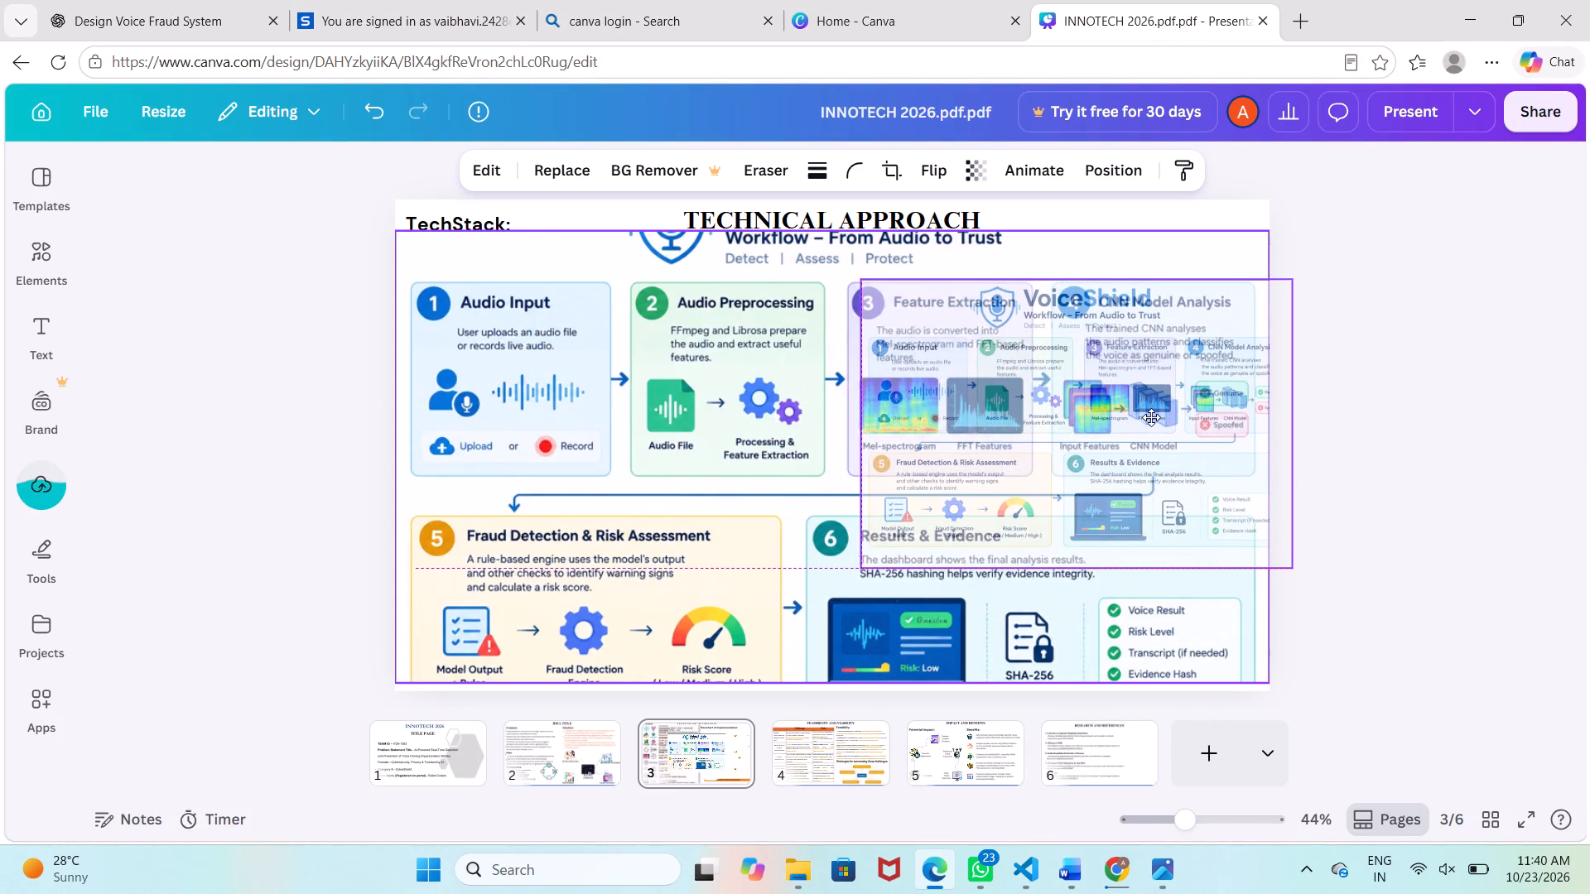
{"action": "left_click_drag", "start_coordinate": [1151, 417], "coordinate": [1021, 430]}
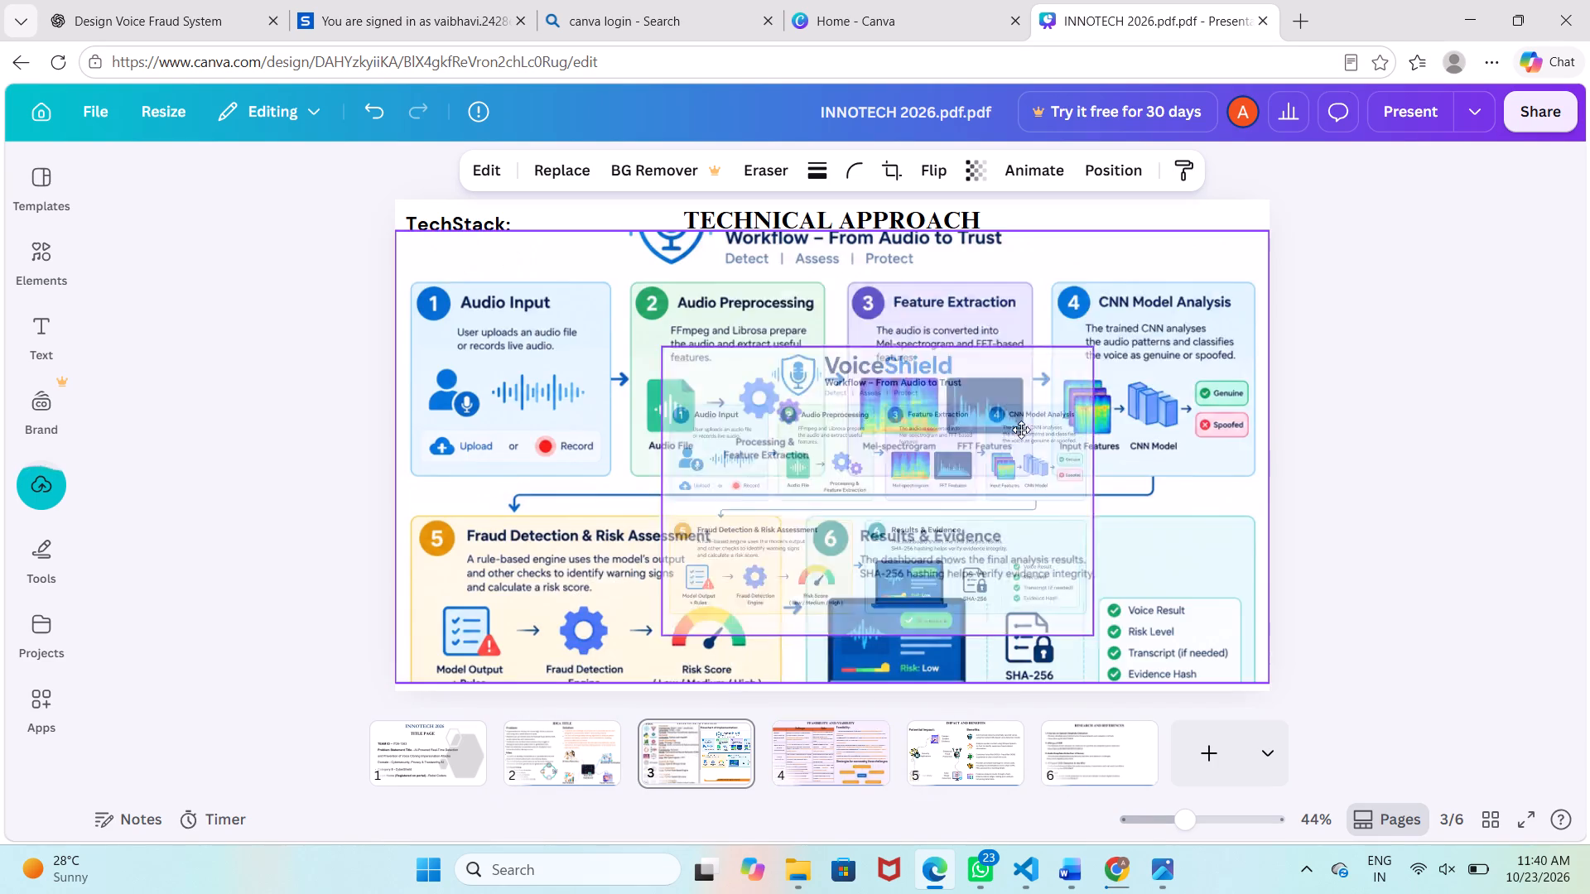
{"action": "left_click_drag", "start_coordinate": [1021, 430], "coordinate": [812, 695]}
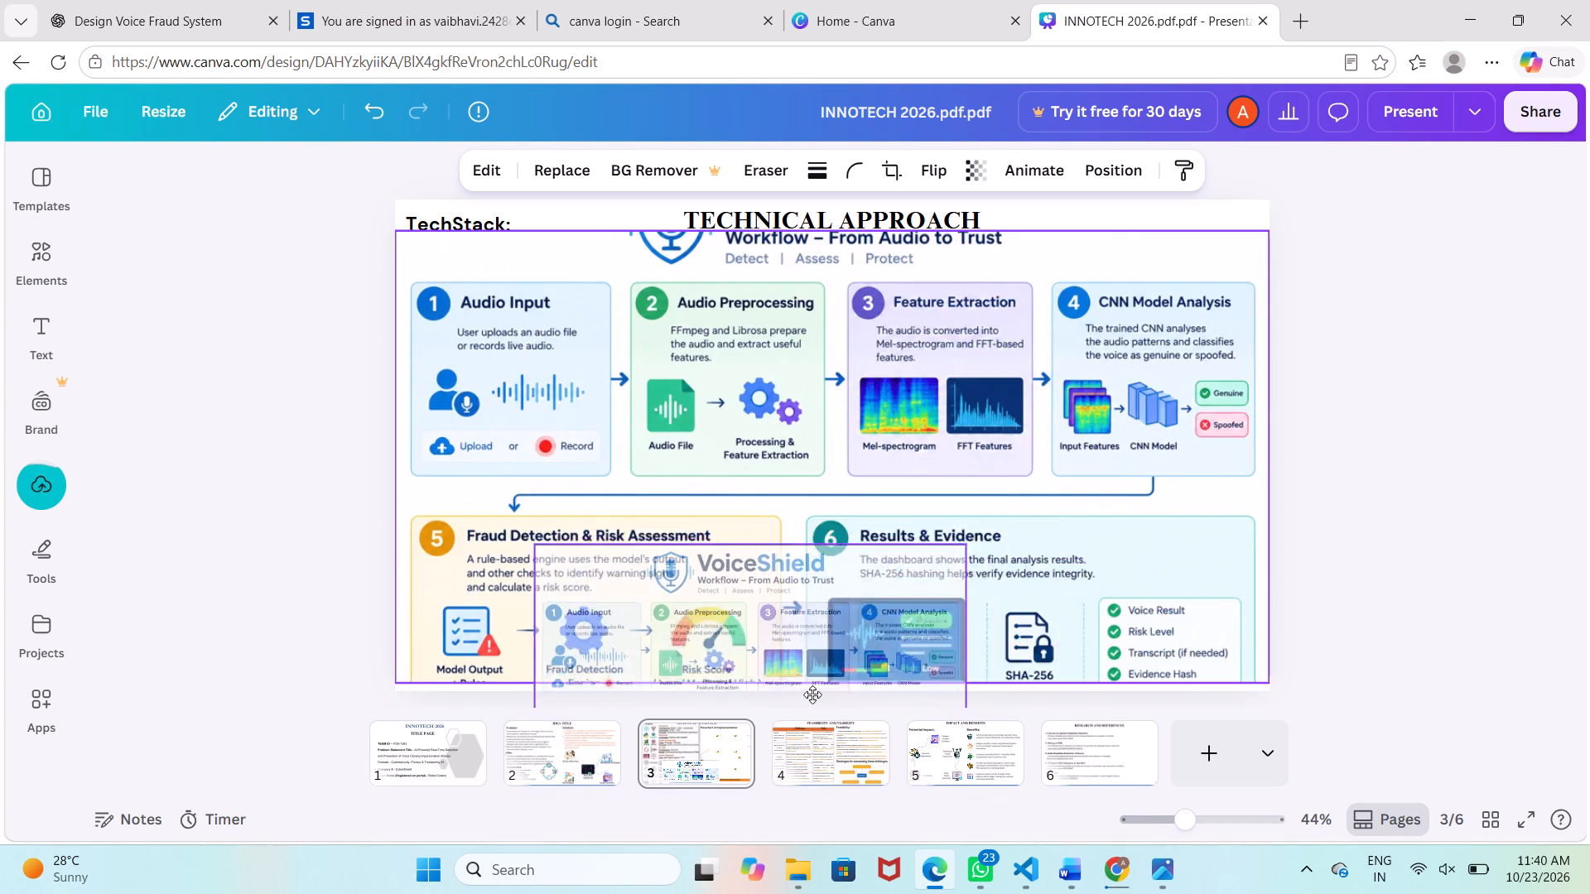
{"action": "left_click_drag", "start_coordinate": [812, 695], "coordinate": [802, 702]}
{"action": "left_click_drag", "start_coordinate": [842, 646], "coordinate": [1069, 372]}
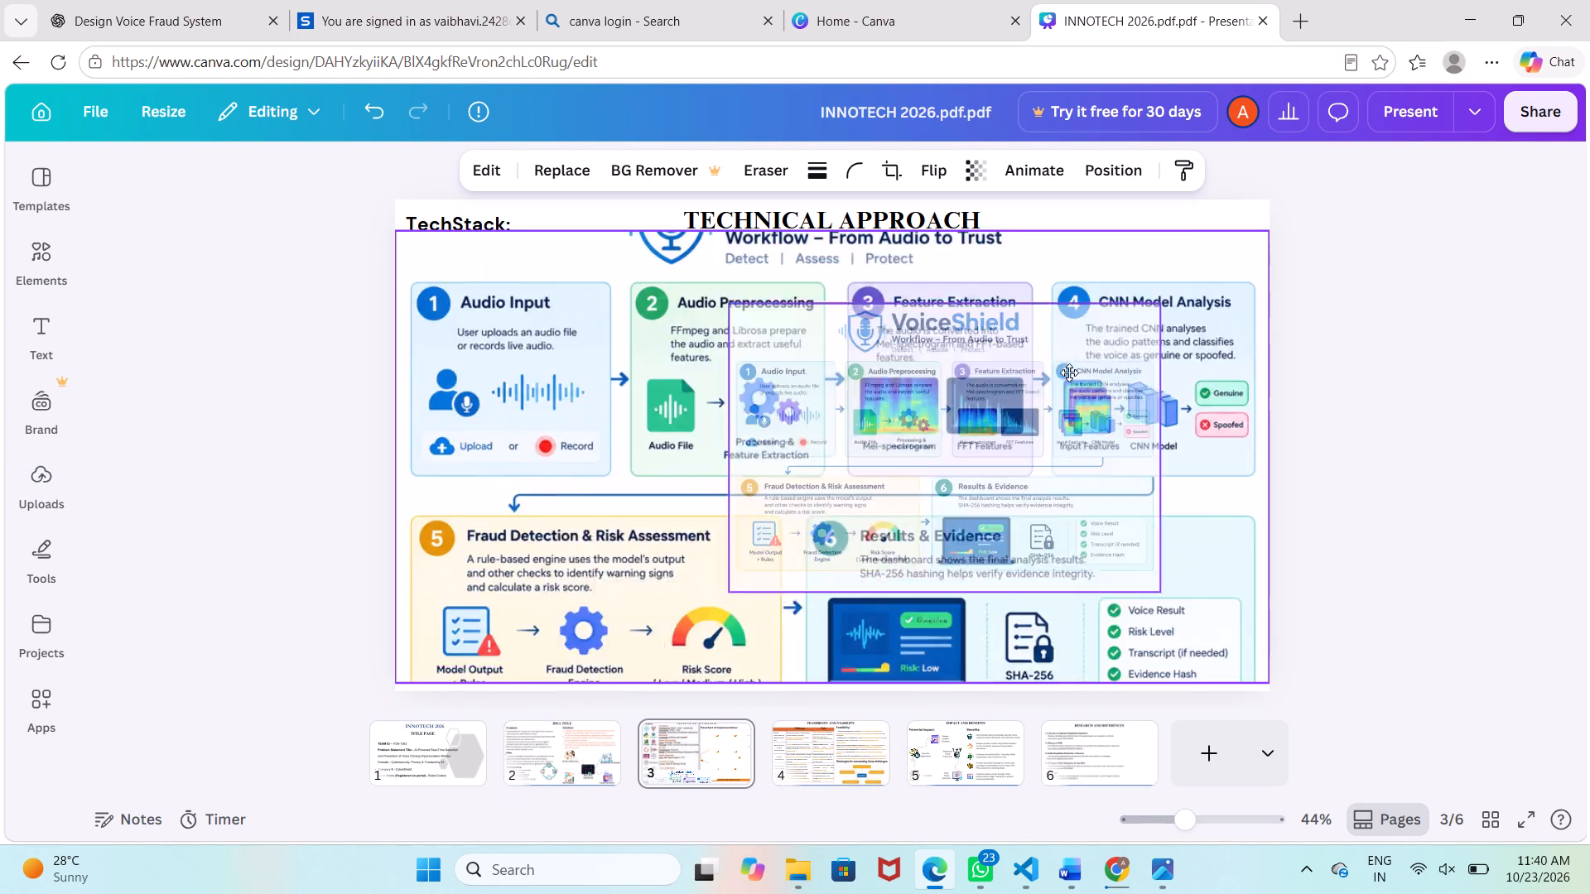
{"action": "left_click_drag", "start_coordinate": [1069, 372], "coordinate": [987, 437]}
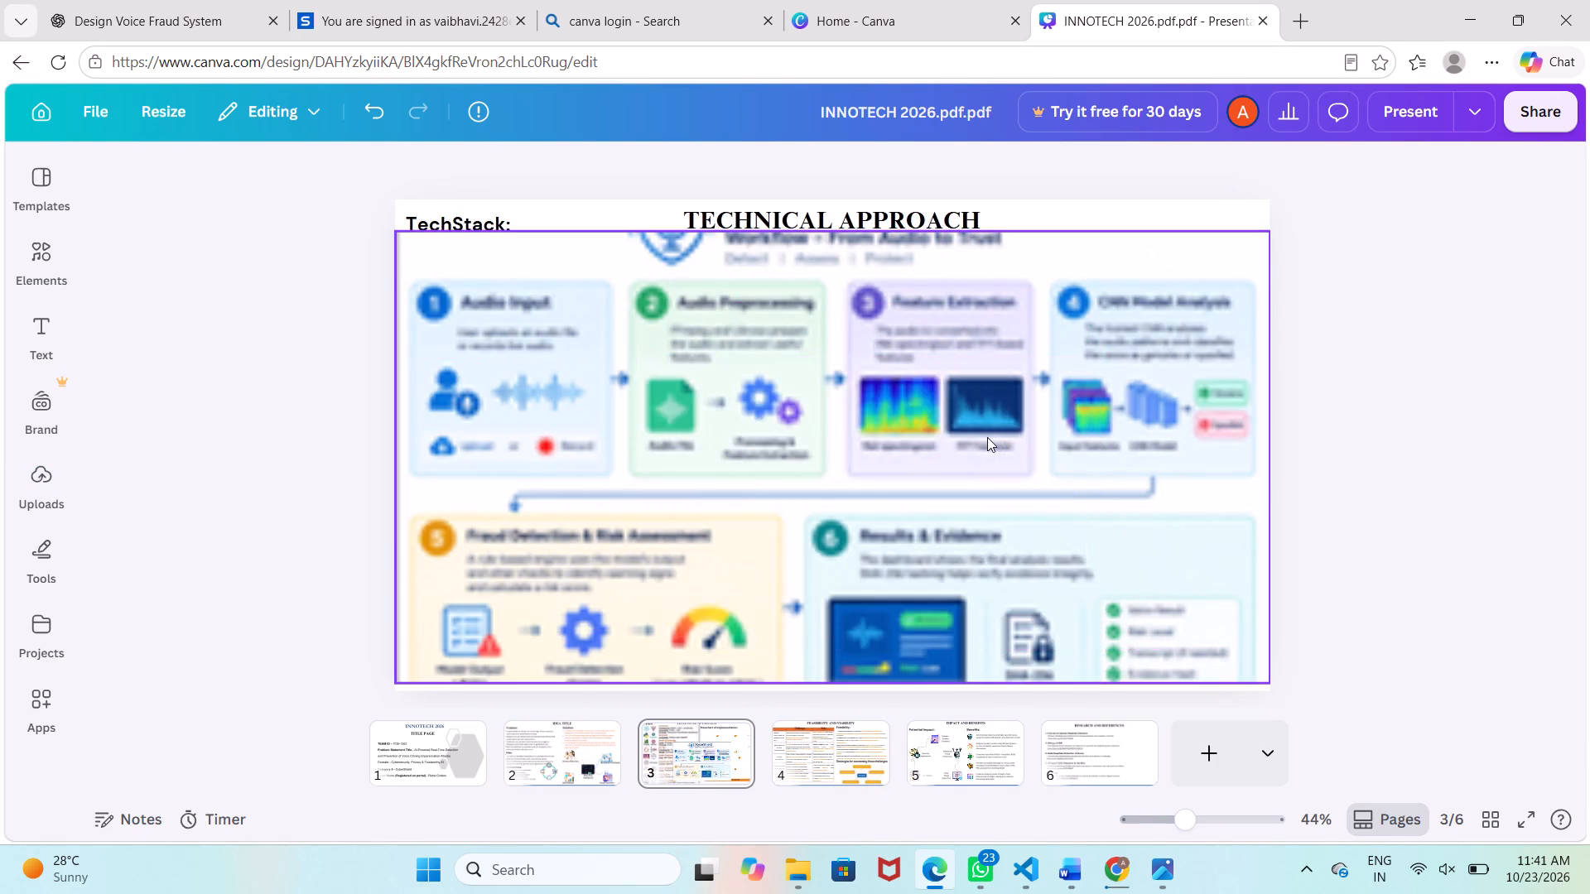
Delete the enlarged VoiceShield diagram that covers the Technical Approach page.
{"action": "left_click", "coordinate": [1124, 398]}
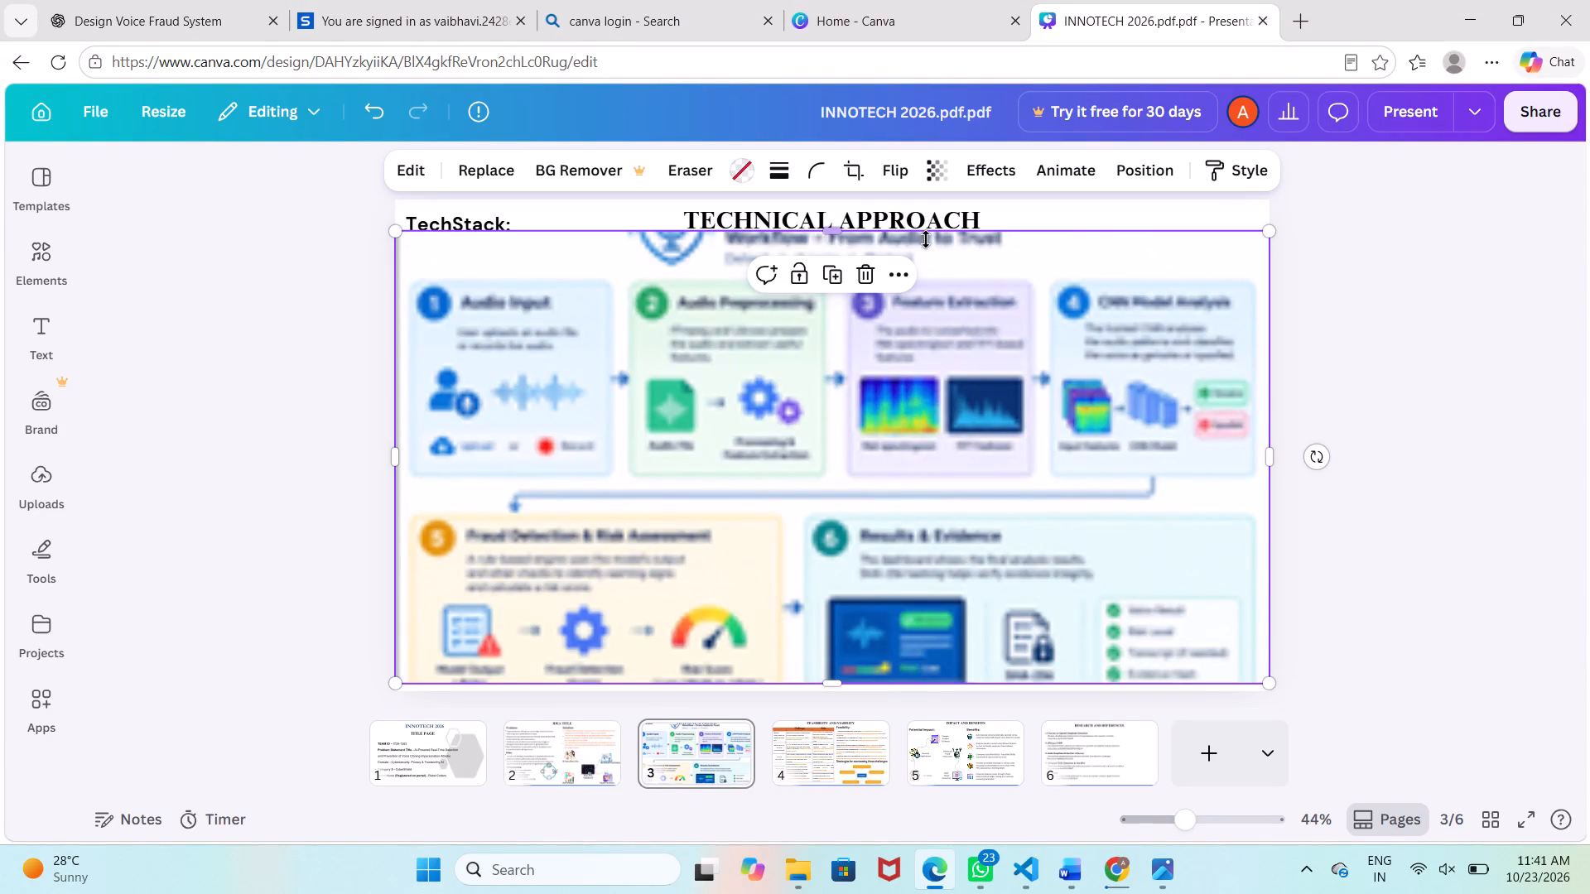
{"action": "left_click", "coordinate": [870, 260]}
{"action": "left_click", "coordinate": [907, 367]}
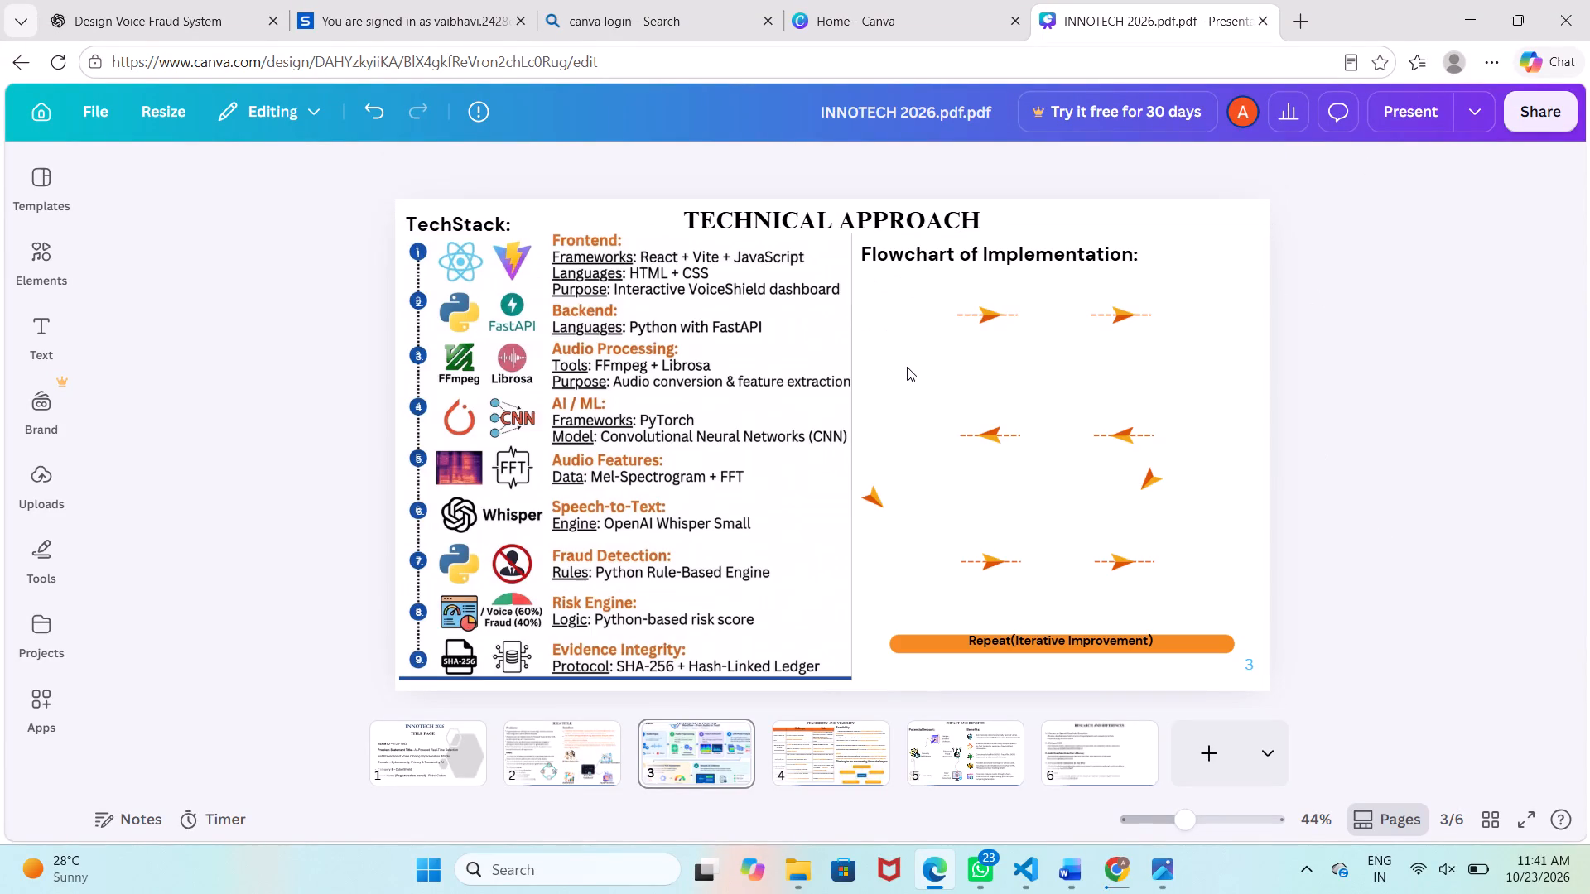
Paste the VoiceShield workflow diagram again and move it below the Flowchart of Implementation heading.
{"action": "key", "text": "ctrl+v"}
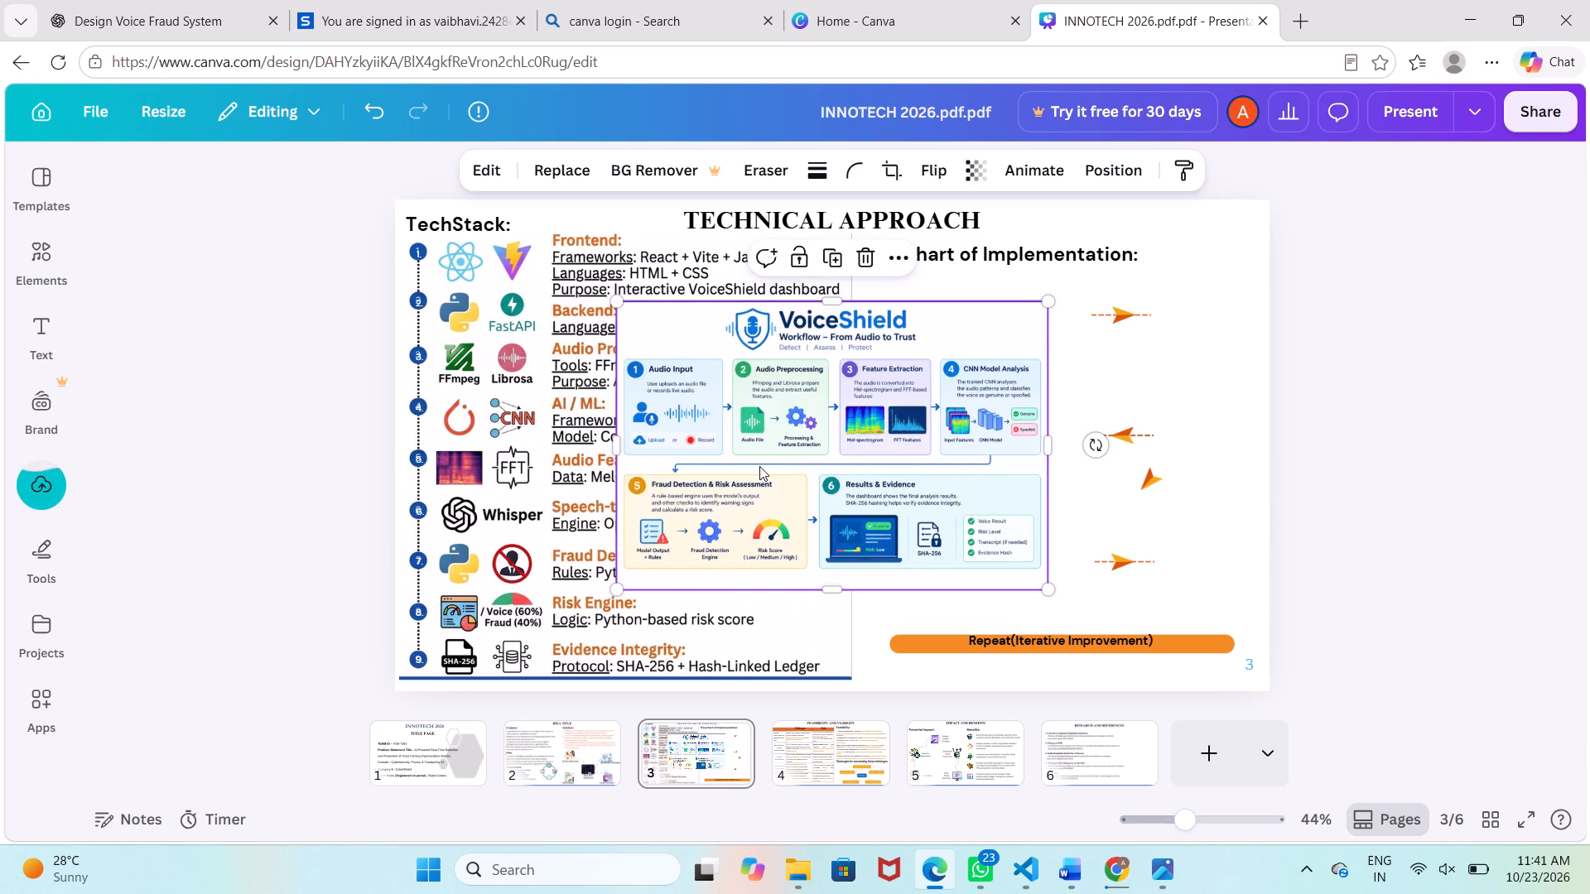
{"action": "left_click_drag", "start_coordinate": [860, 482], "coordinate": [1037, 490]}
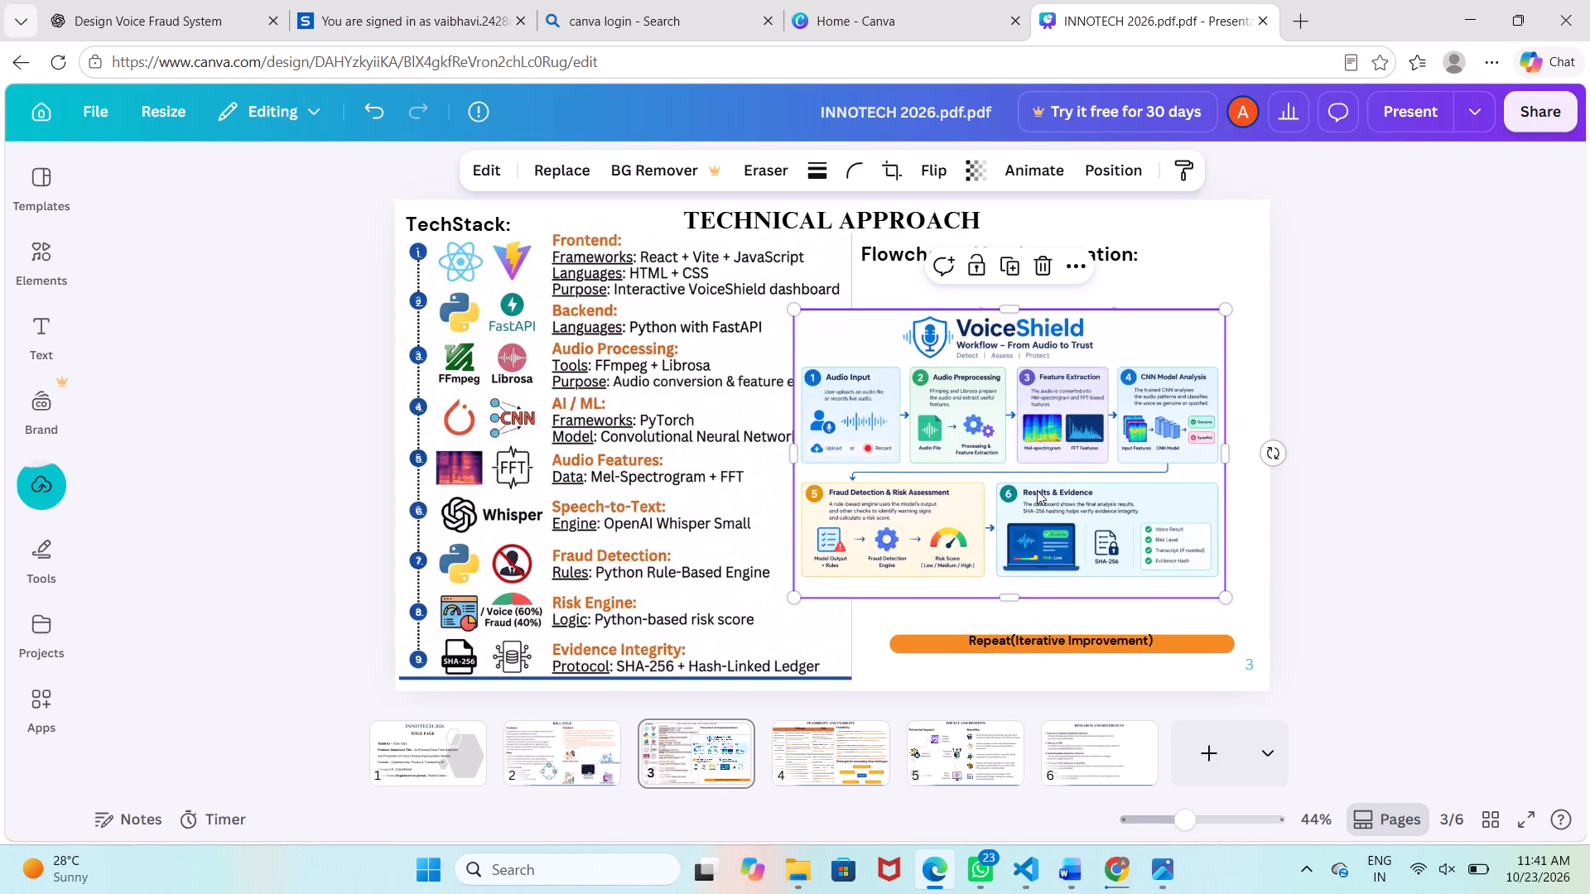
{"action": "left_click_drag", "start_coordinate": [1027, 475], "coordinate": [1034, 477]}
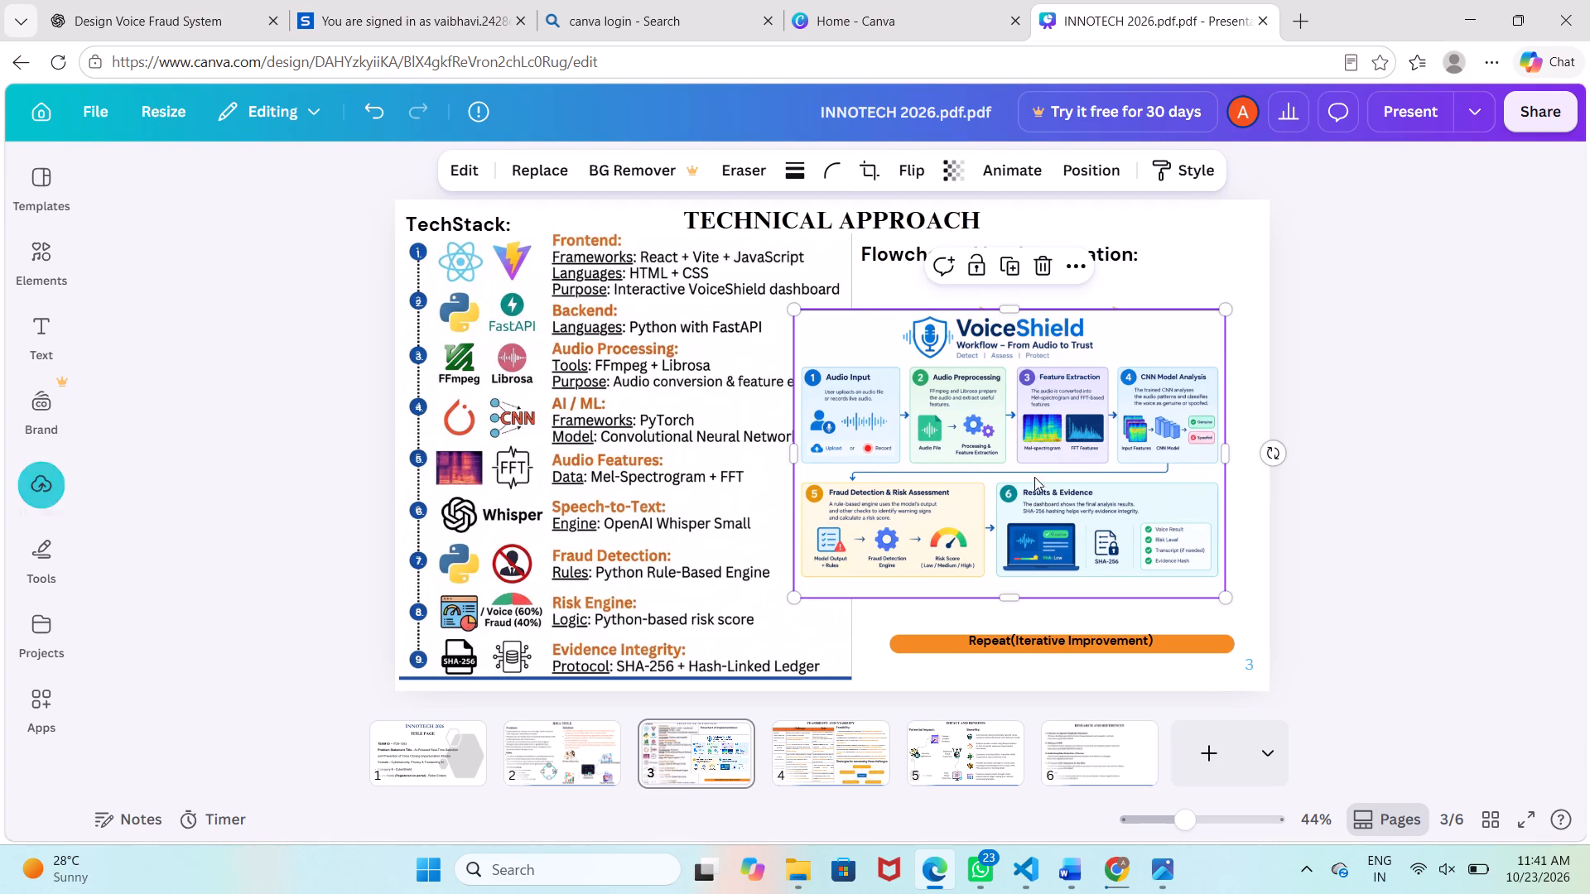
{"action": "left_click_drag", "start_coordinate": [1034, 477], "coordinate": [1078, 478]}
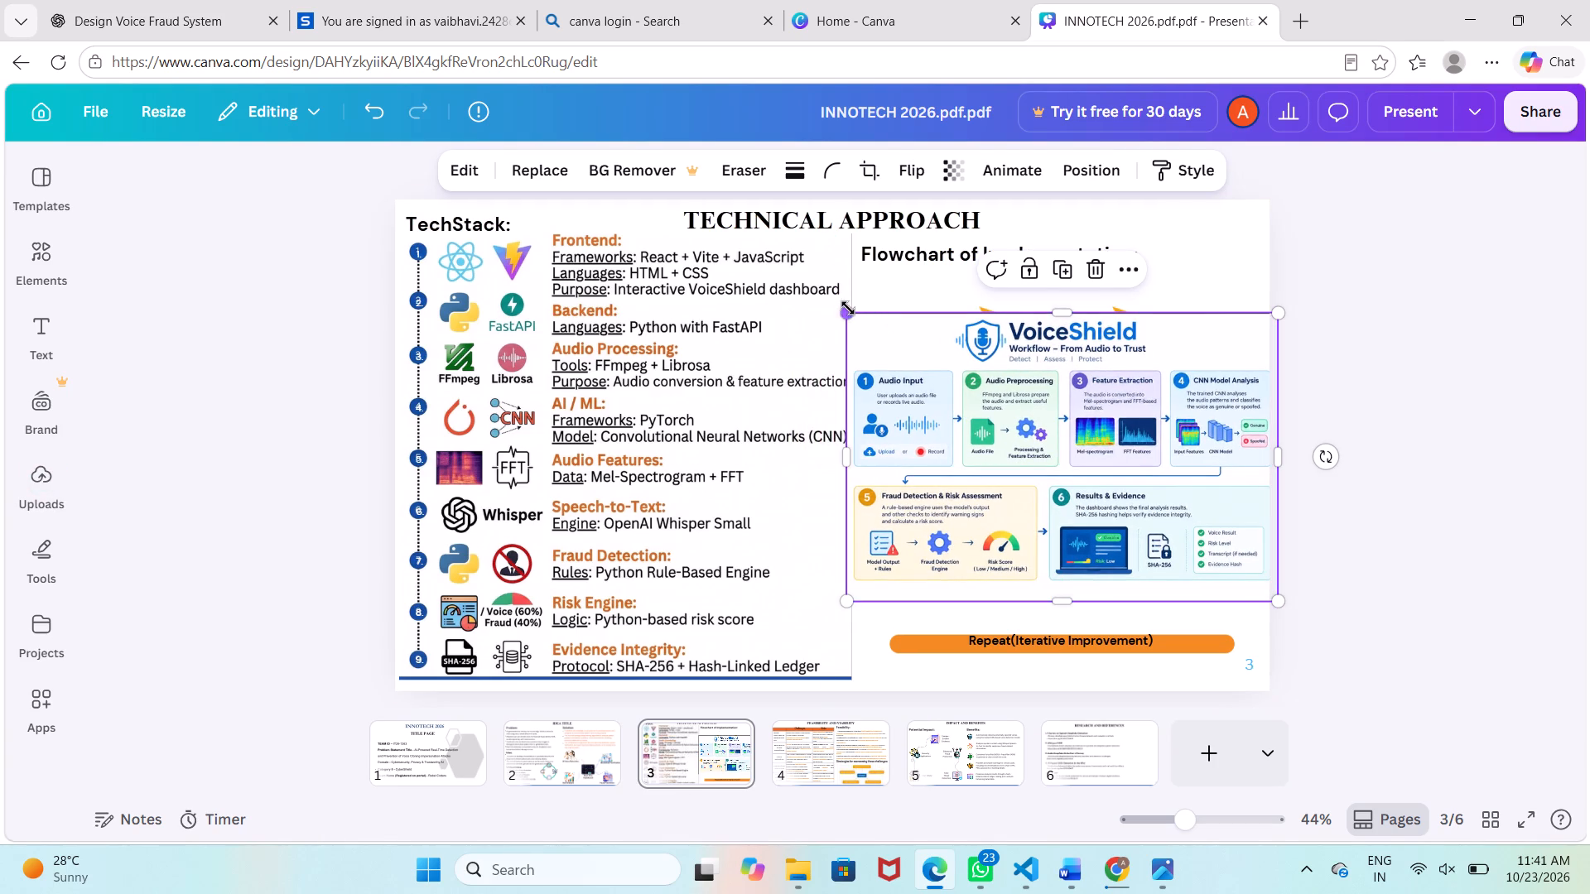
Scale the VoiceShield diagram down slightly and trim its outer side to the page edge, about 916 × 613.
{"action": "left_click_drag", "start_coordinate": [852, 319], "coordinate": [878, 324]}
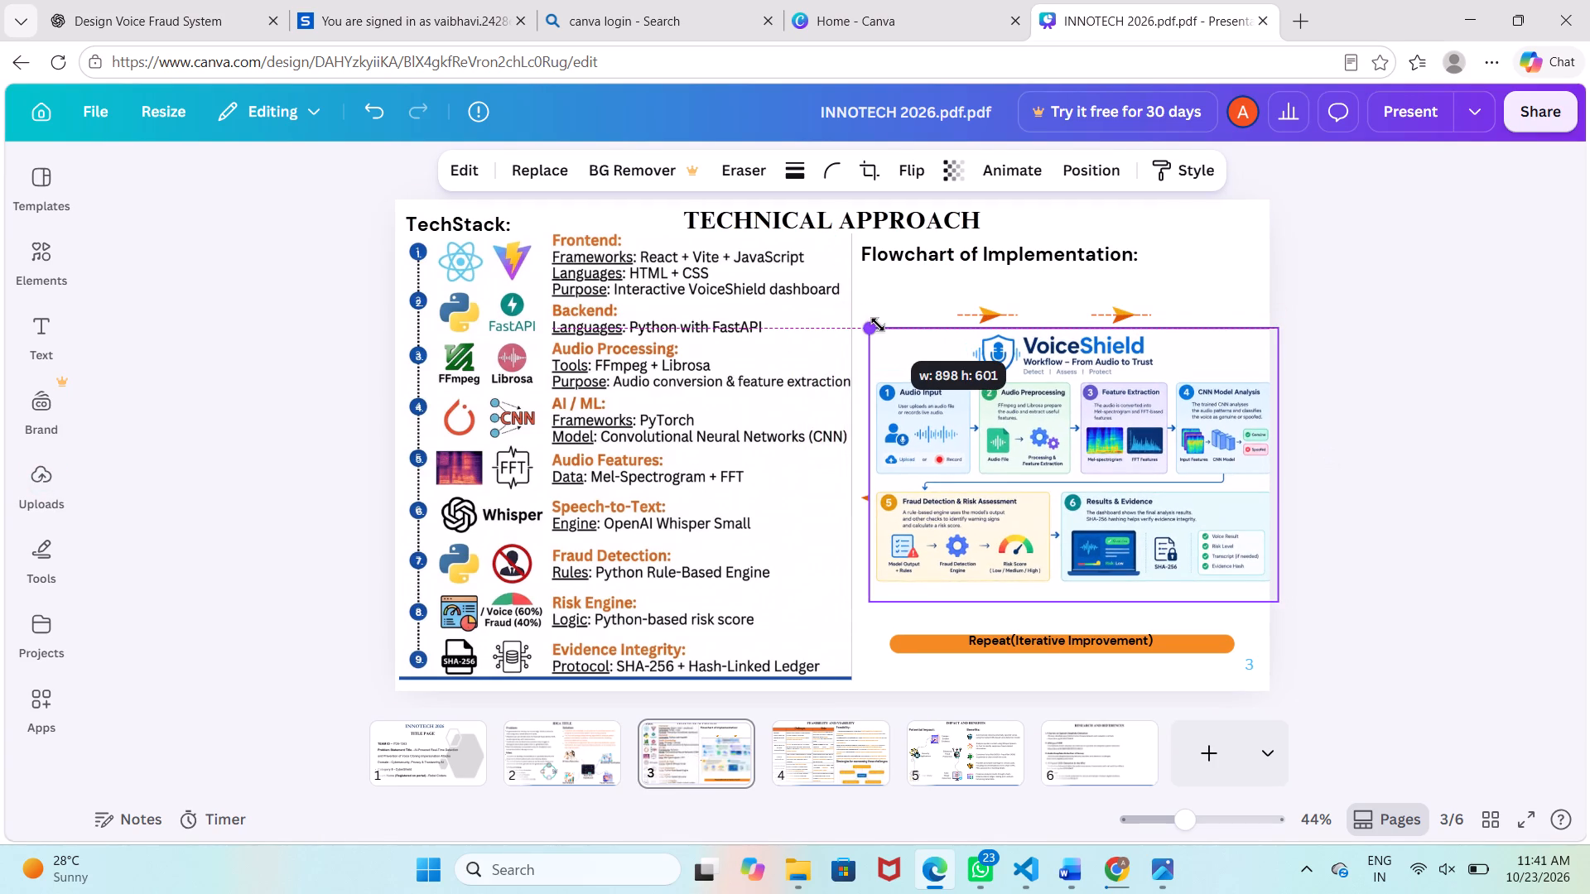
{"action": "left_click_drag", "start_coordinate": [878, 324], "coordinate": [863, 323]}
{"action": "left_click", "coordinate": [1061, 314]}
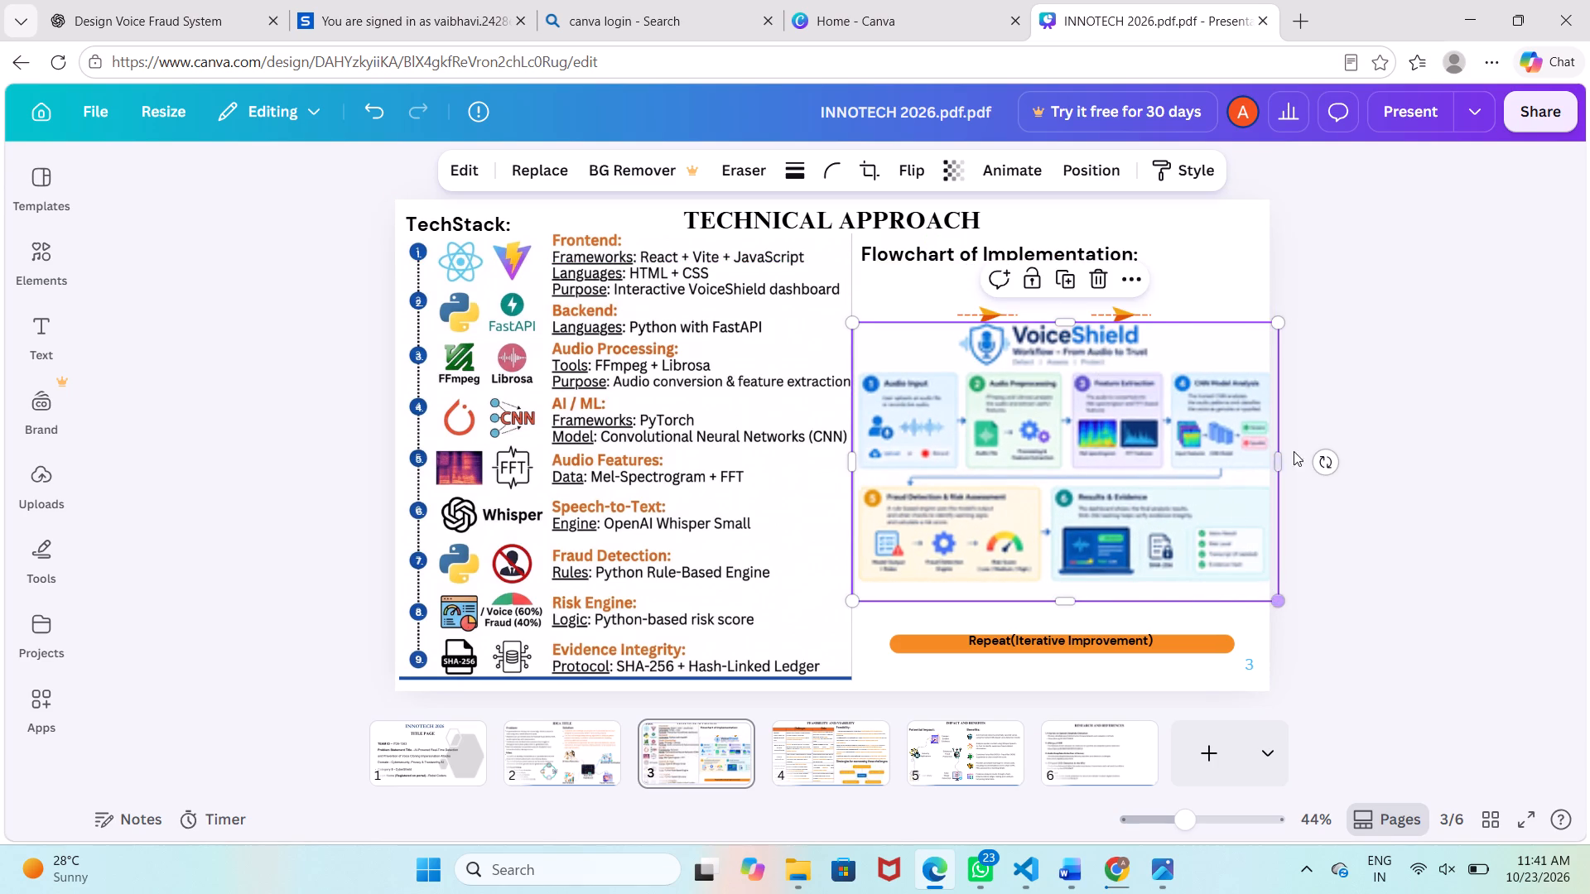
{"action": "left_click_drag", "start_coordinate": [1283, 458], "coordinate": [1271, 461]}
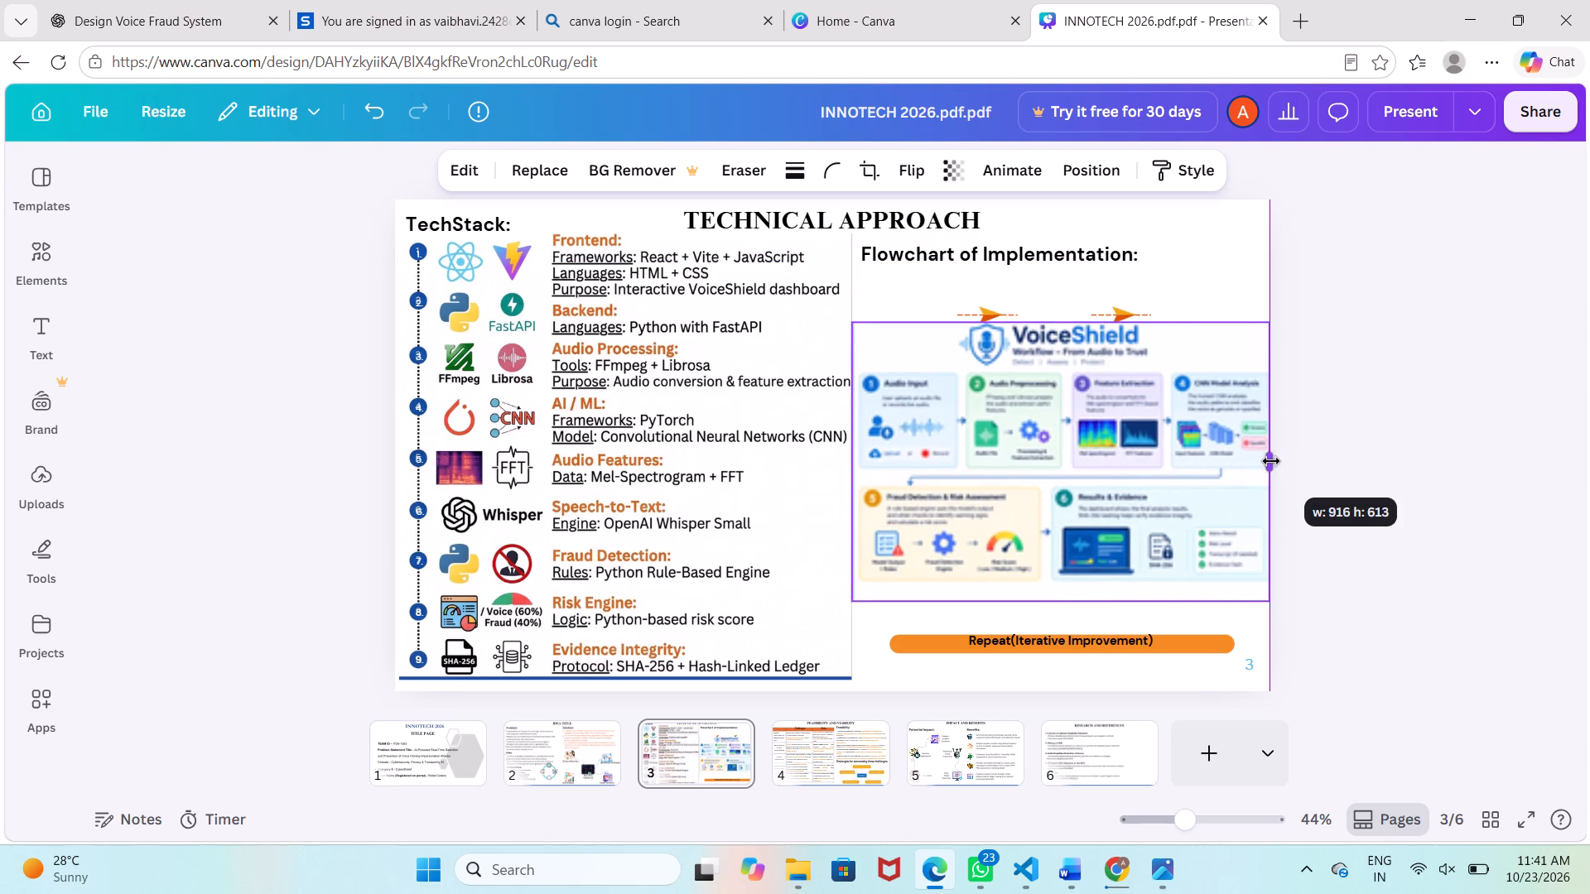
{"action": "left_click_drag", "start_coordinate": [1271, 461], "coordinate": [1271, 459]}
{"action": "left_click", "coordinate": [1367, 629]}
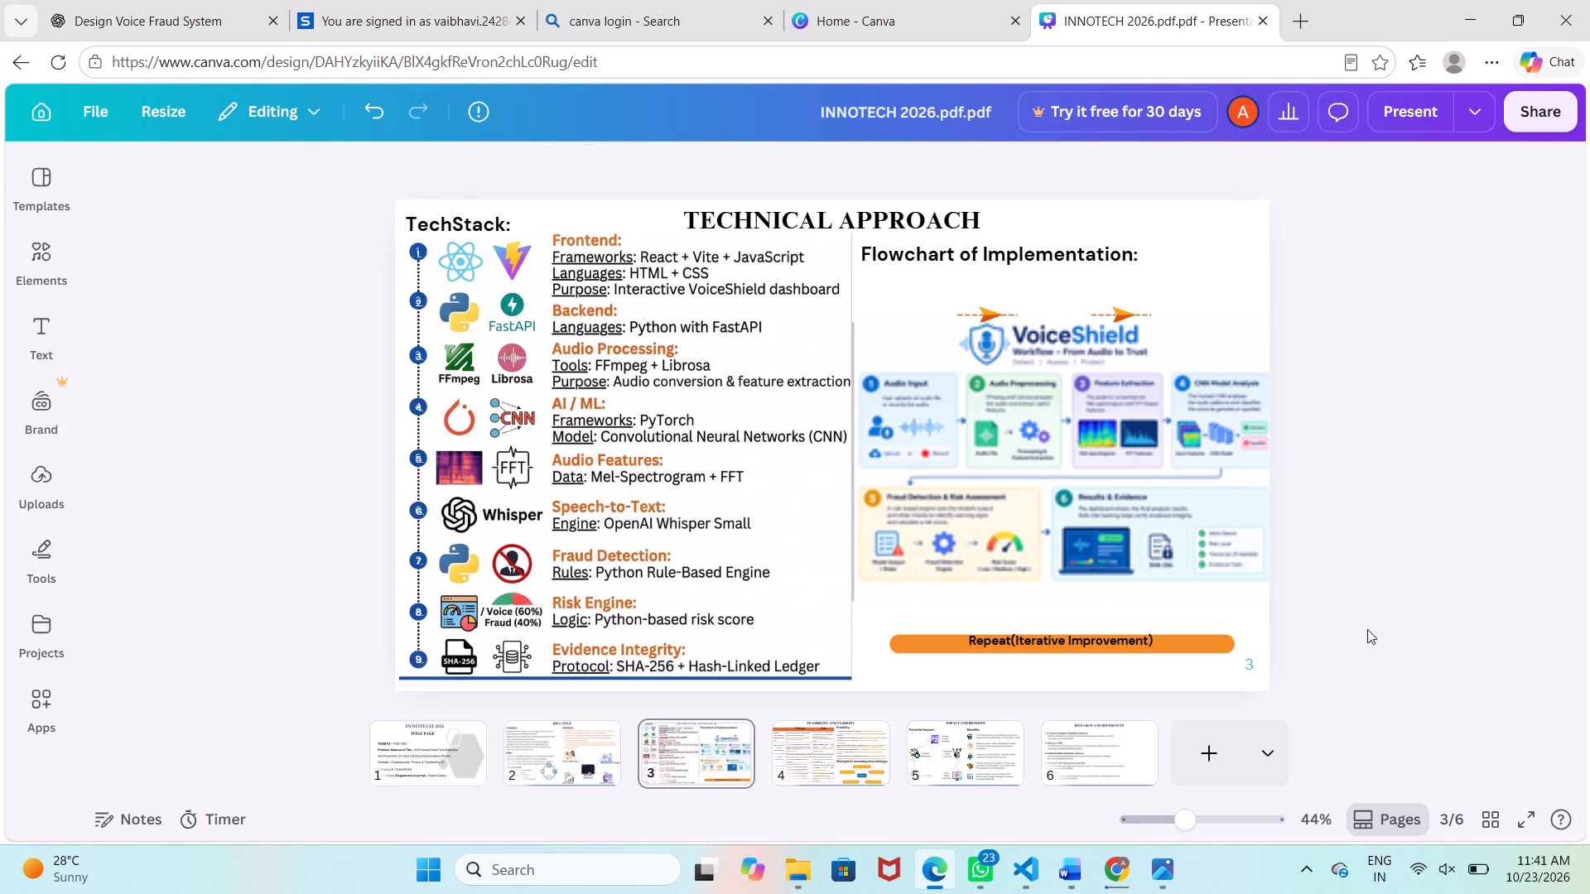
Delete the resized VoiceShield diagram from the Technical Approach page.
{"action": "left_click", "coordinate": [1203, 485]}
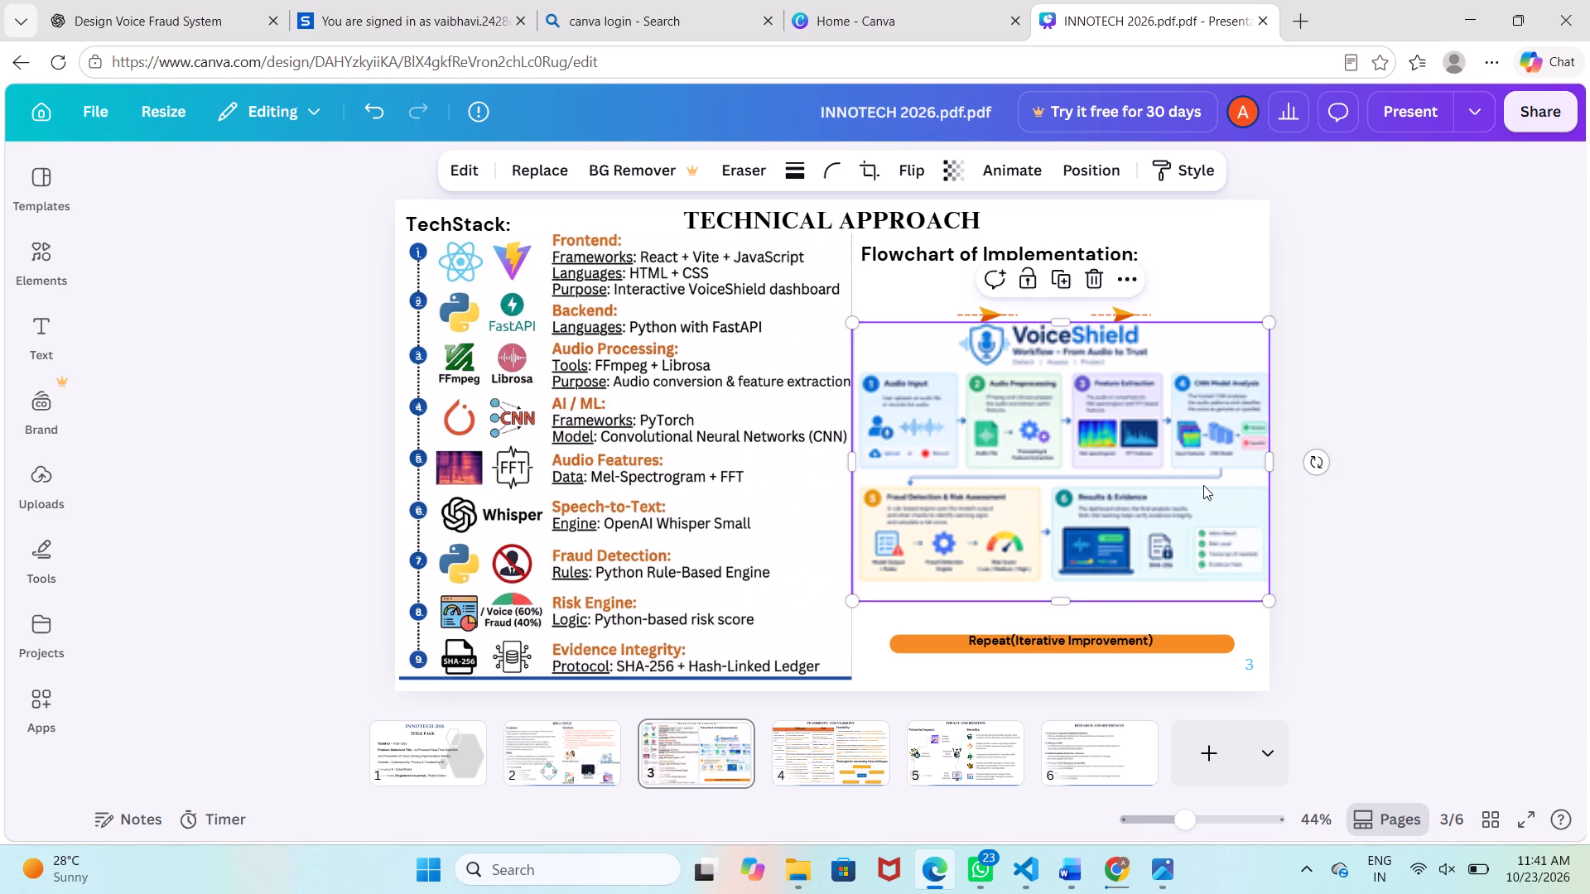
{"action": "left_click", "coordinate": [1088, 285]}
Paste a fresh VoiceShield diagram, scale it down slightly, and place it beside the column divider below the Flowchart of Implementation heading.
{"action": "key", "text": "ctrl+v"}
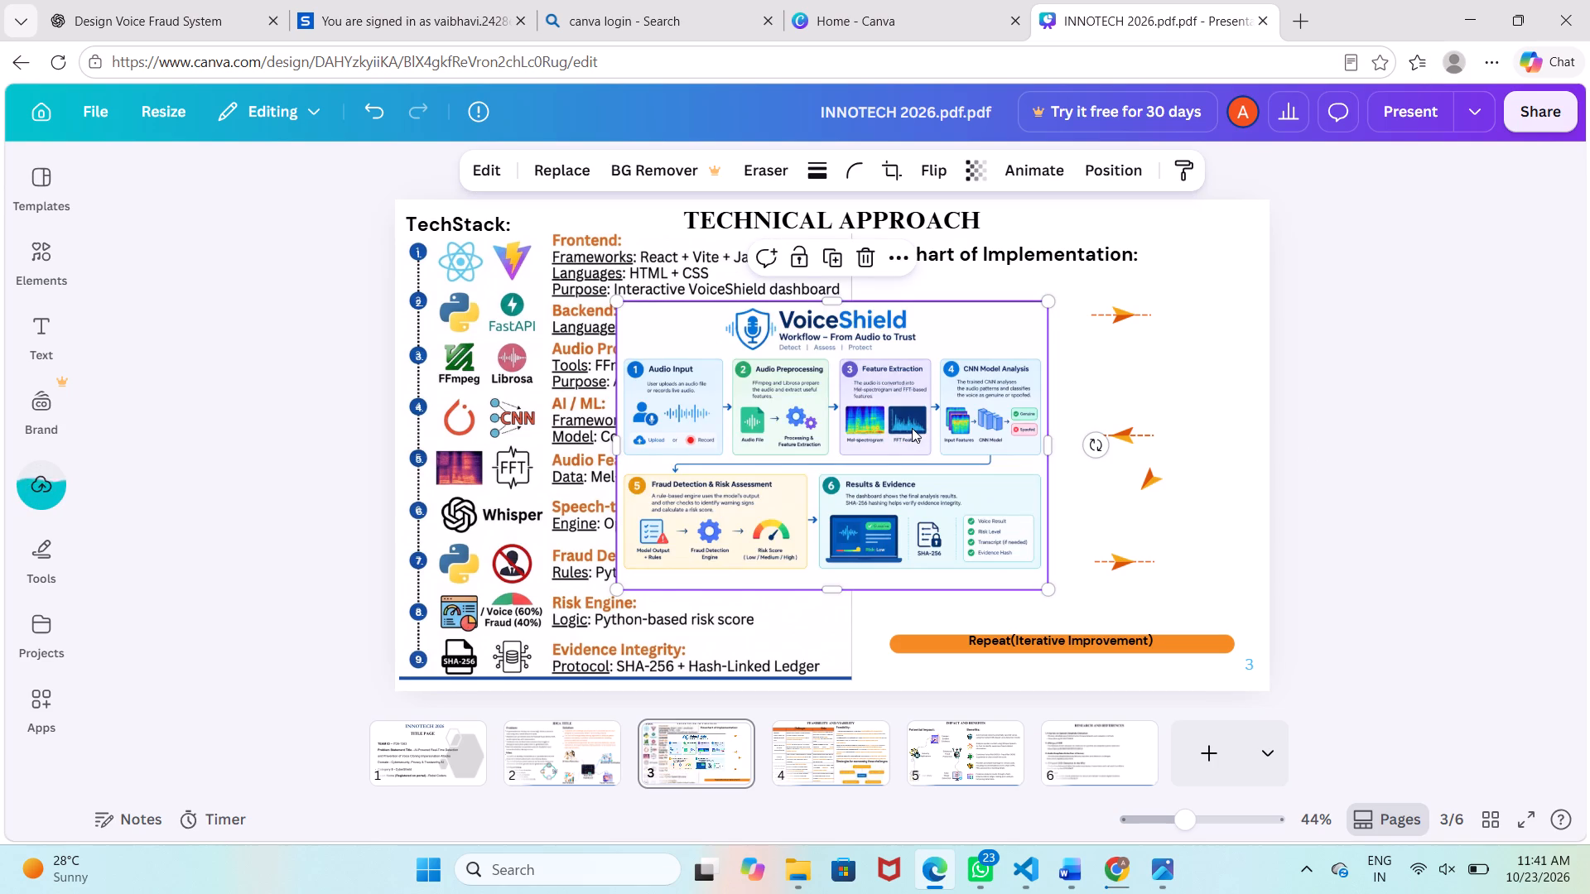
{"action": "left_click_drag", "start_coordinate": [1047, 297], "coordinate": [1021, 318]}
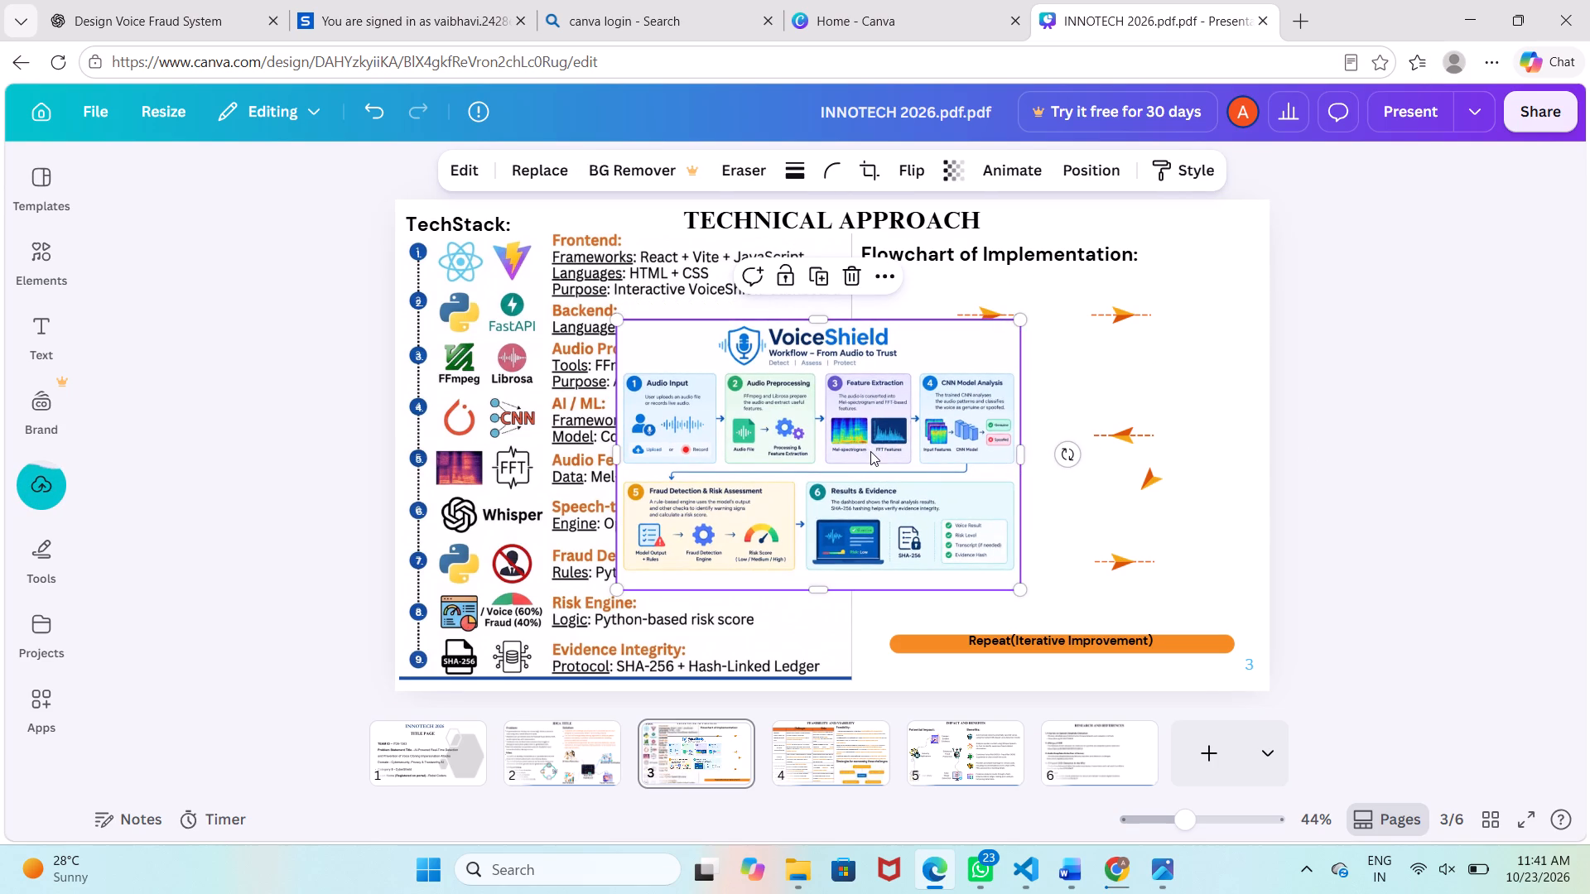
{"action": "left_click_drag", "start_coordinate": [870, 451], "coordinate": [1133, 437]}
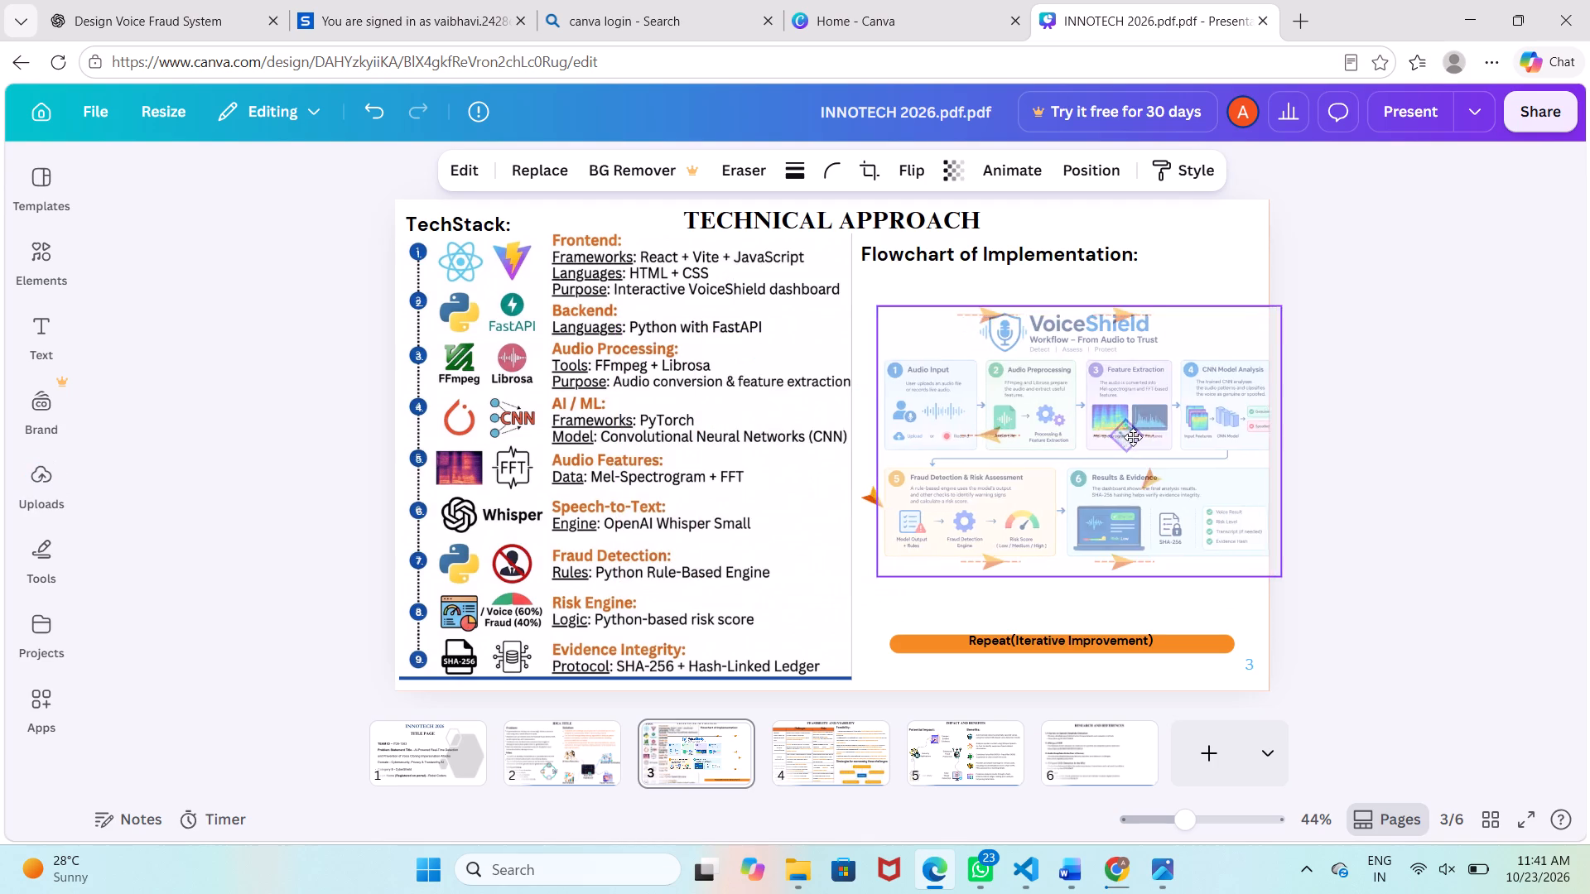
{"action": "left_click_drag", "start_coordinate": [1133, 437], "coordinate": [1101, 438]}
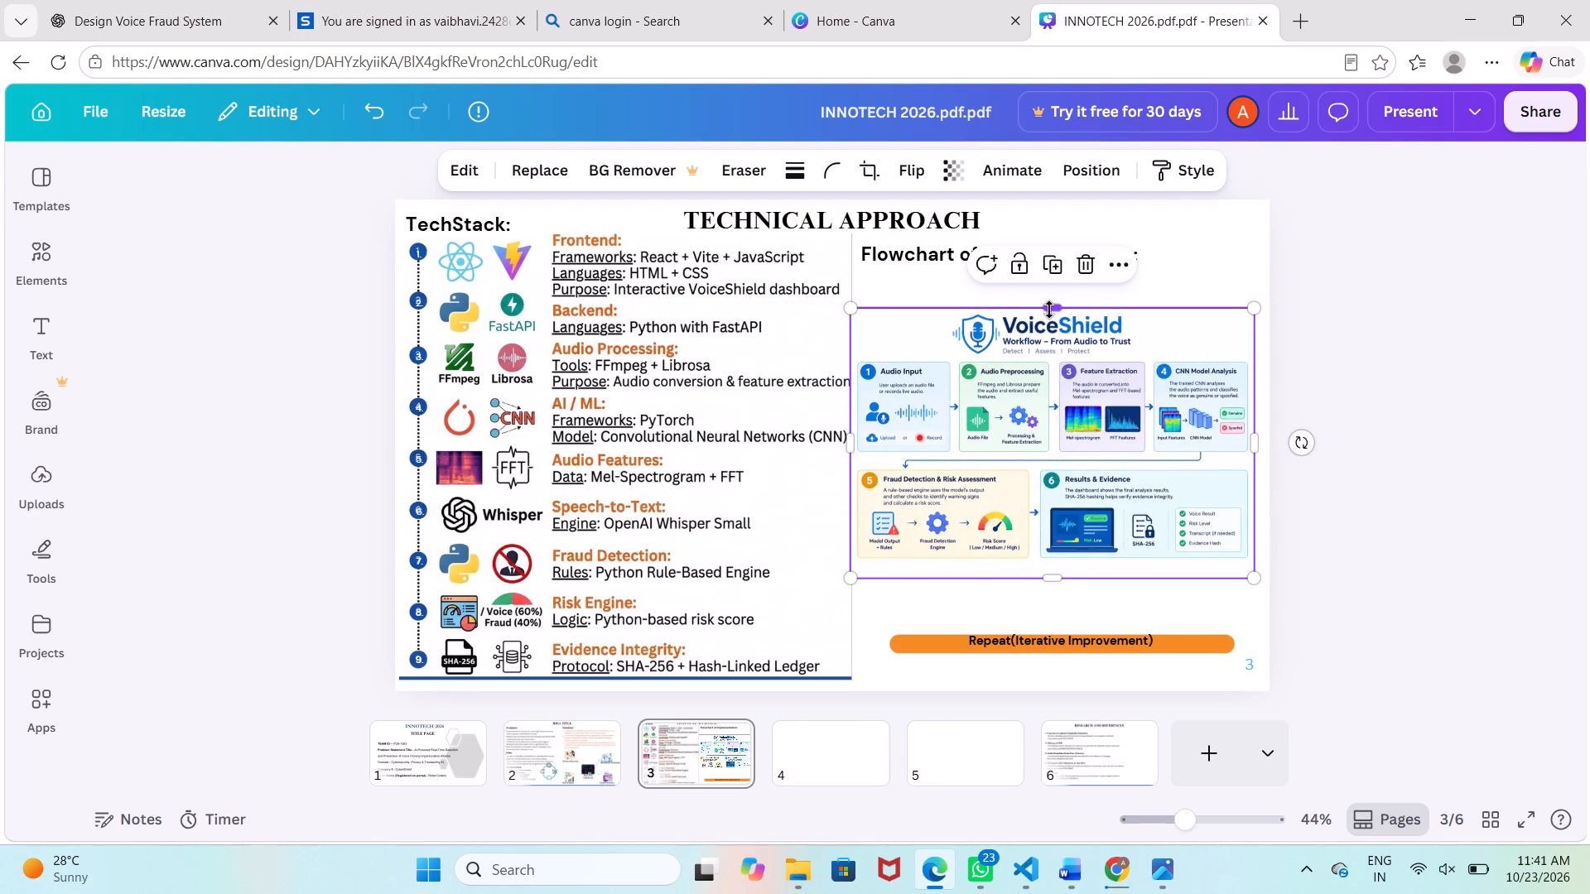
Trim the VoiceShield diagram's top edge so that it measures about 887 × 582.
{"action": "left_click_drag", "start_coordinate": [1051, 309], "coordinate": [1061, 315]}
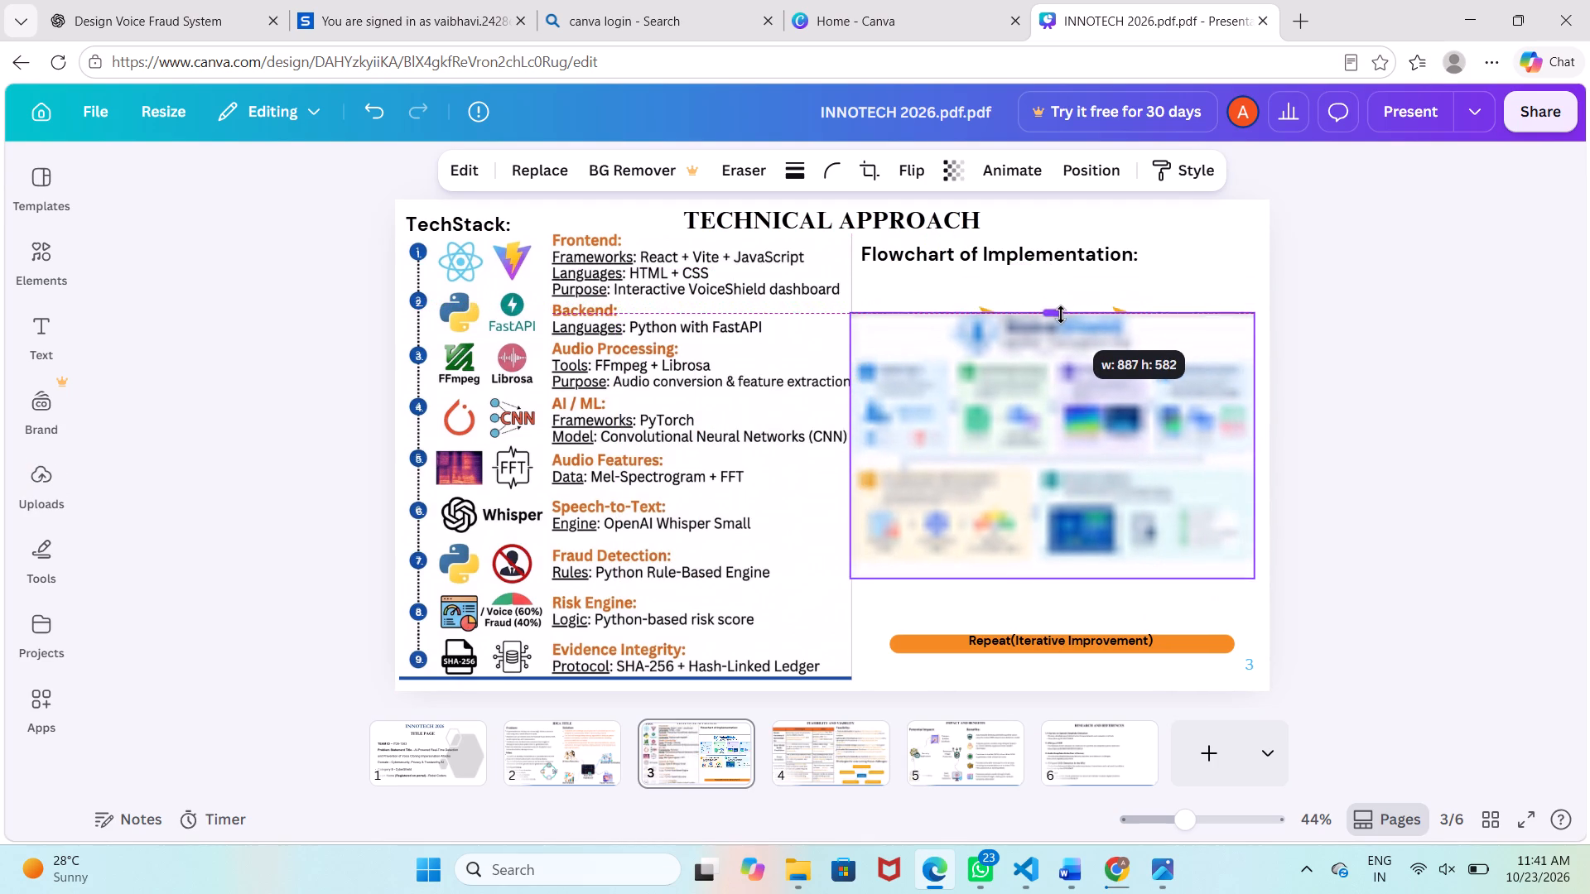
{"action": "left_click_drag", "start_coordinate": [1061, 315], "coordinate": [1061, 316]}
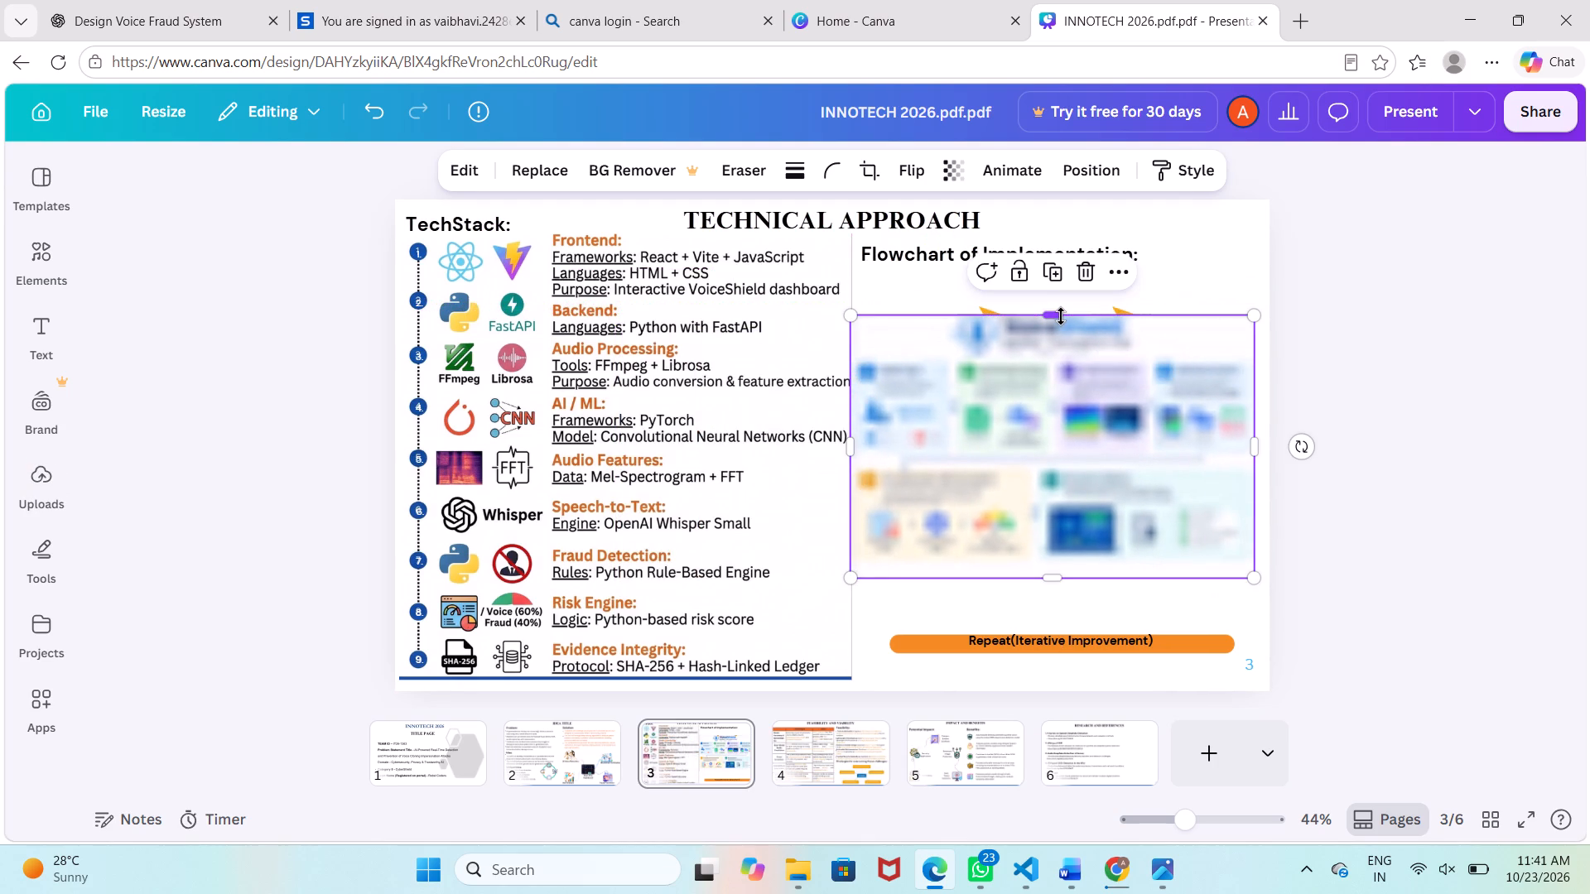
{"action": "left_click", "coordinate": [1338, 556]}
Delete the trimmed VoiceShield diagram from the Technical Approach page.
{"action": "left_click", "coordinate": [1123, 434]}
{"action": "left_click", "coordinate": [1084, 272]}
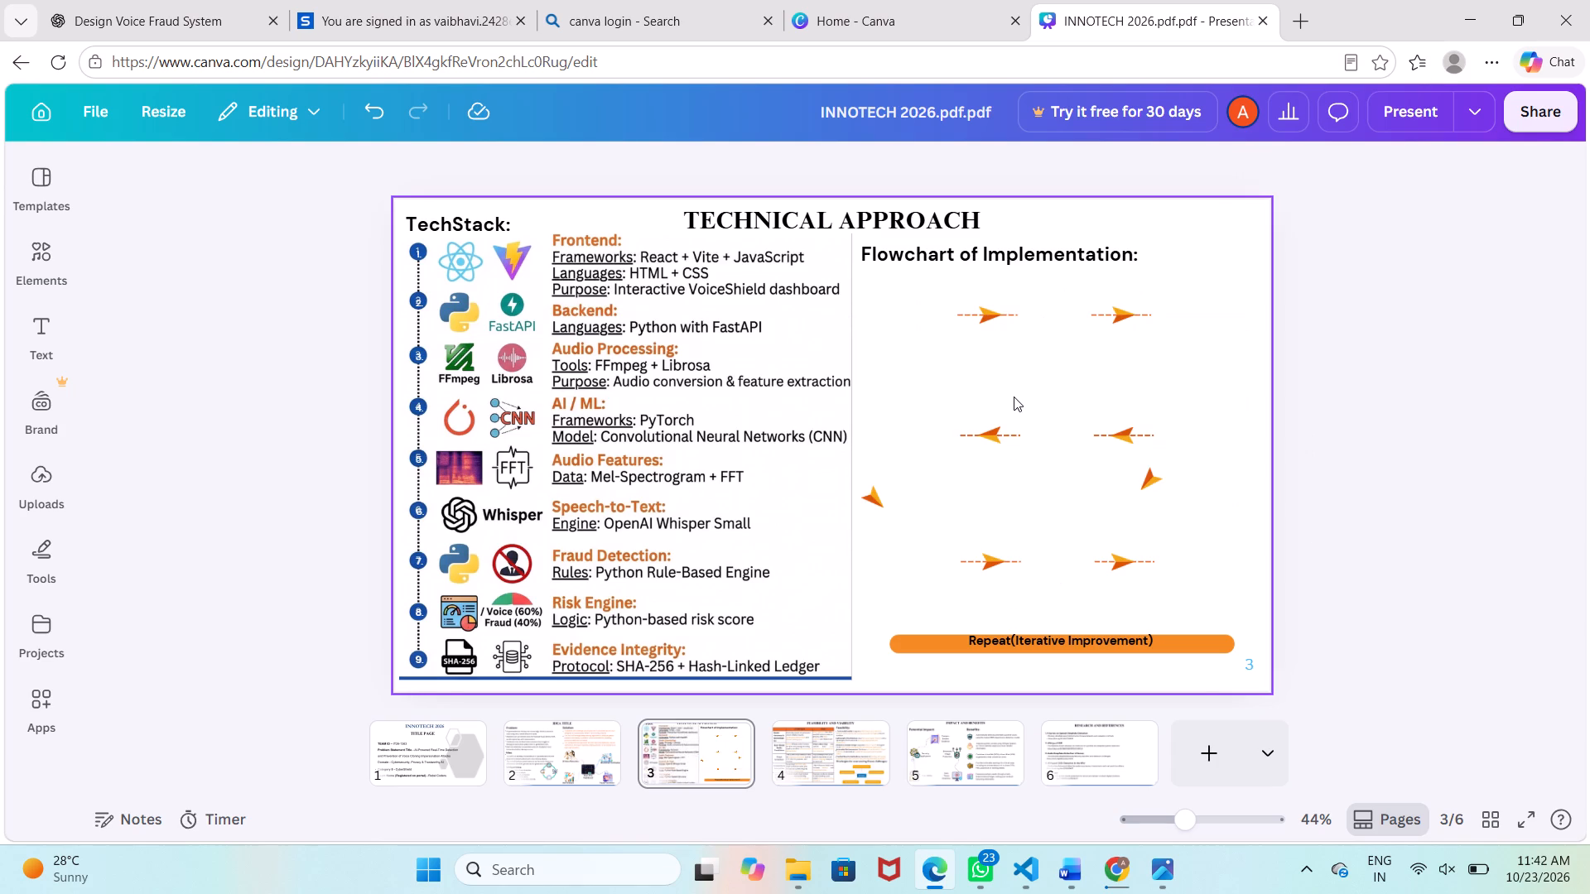
Paste the VoiceShield diagram once more and align it with the column divider below the Flowchart of Implementation heading.
{"action": "key", "text": "ctrl+v"}
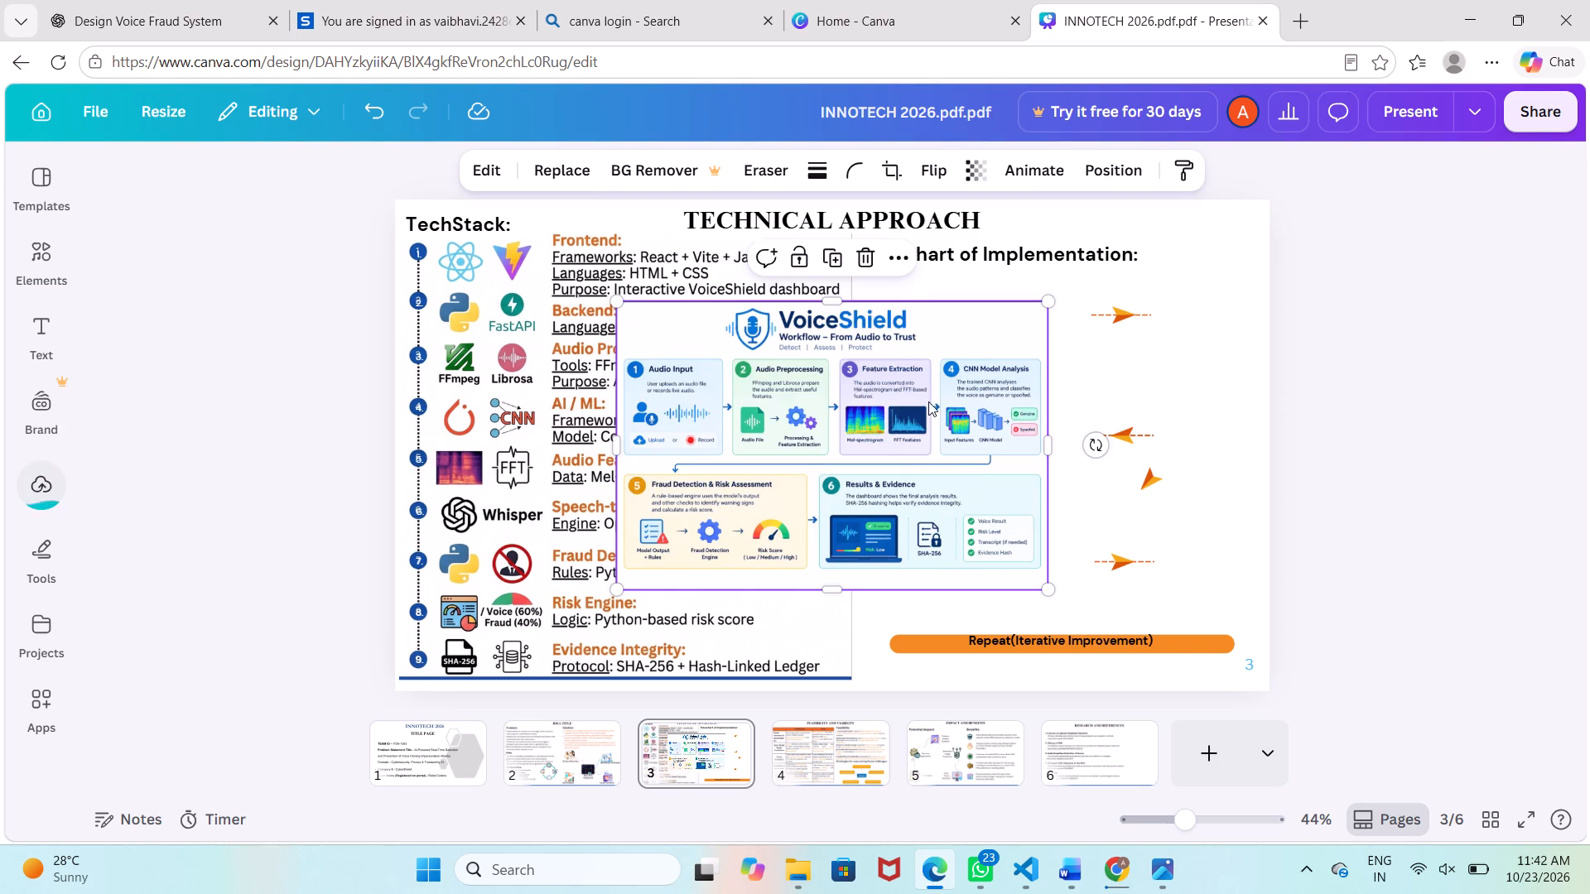
{"action": "left_click_drag", "start_coordinate": [916, 409], "coordinate": [1144, 401]}
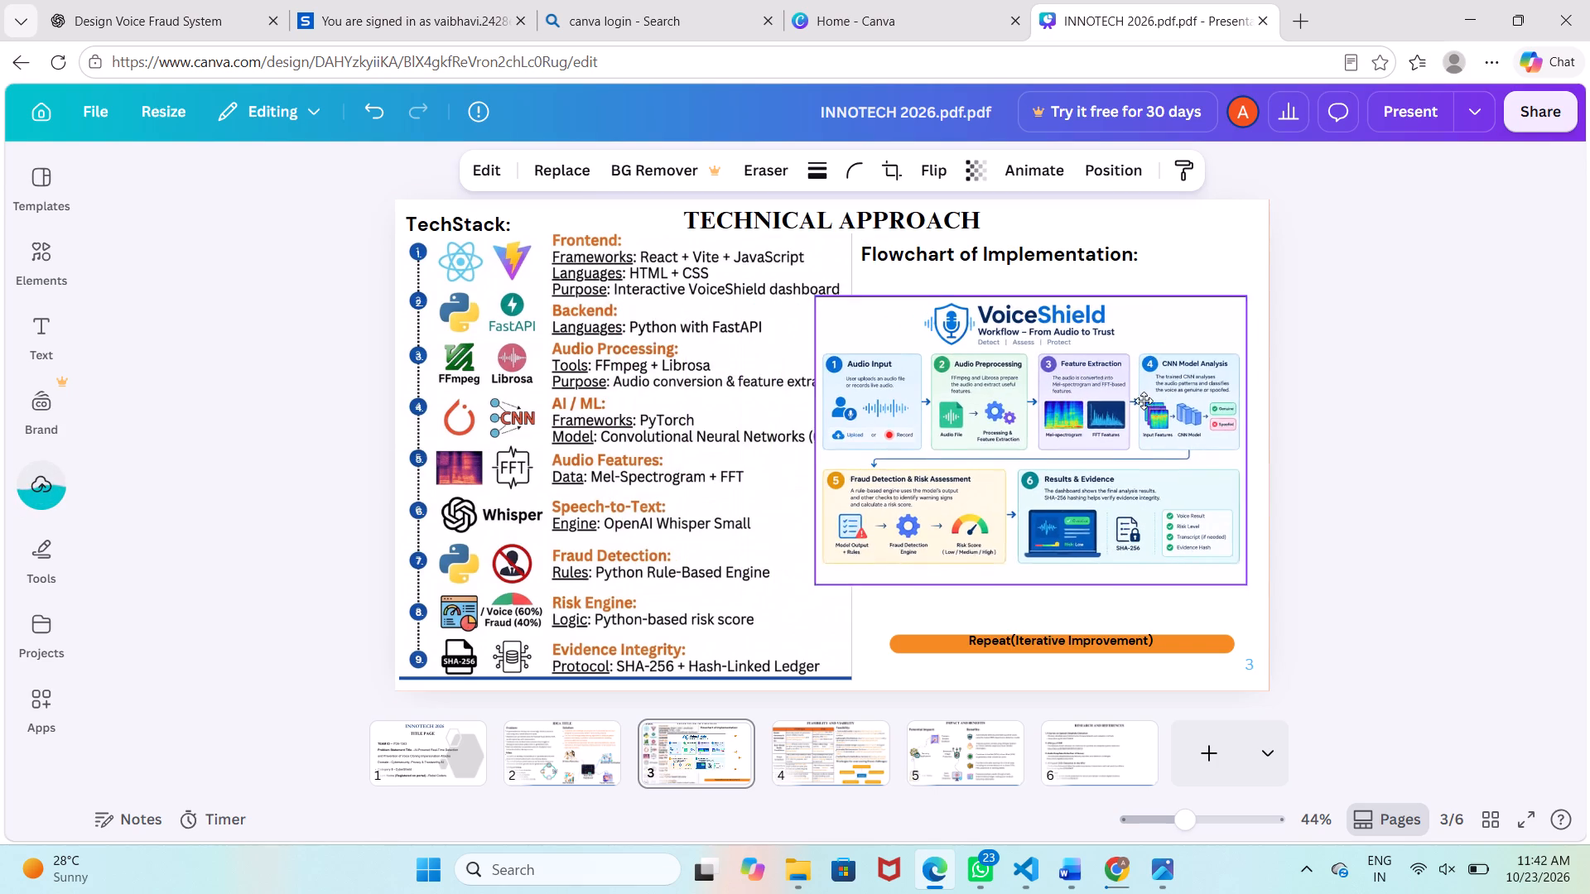
{"action": "left_click_drag", "start_coordinate": [1144, 401], "coordinate": [1151, 401]}
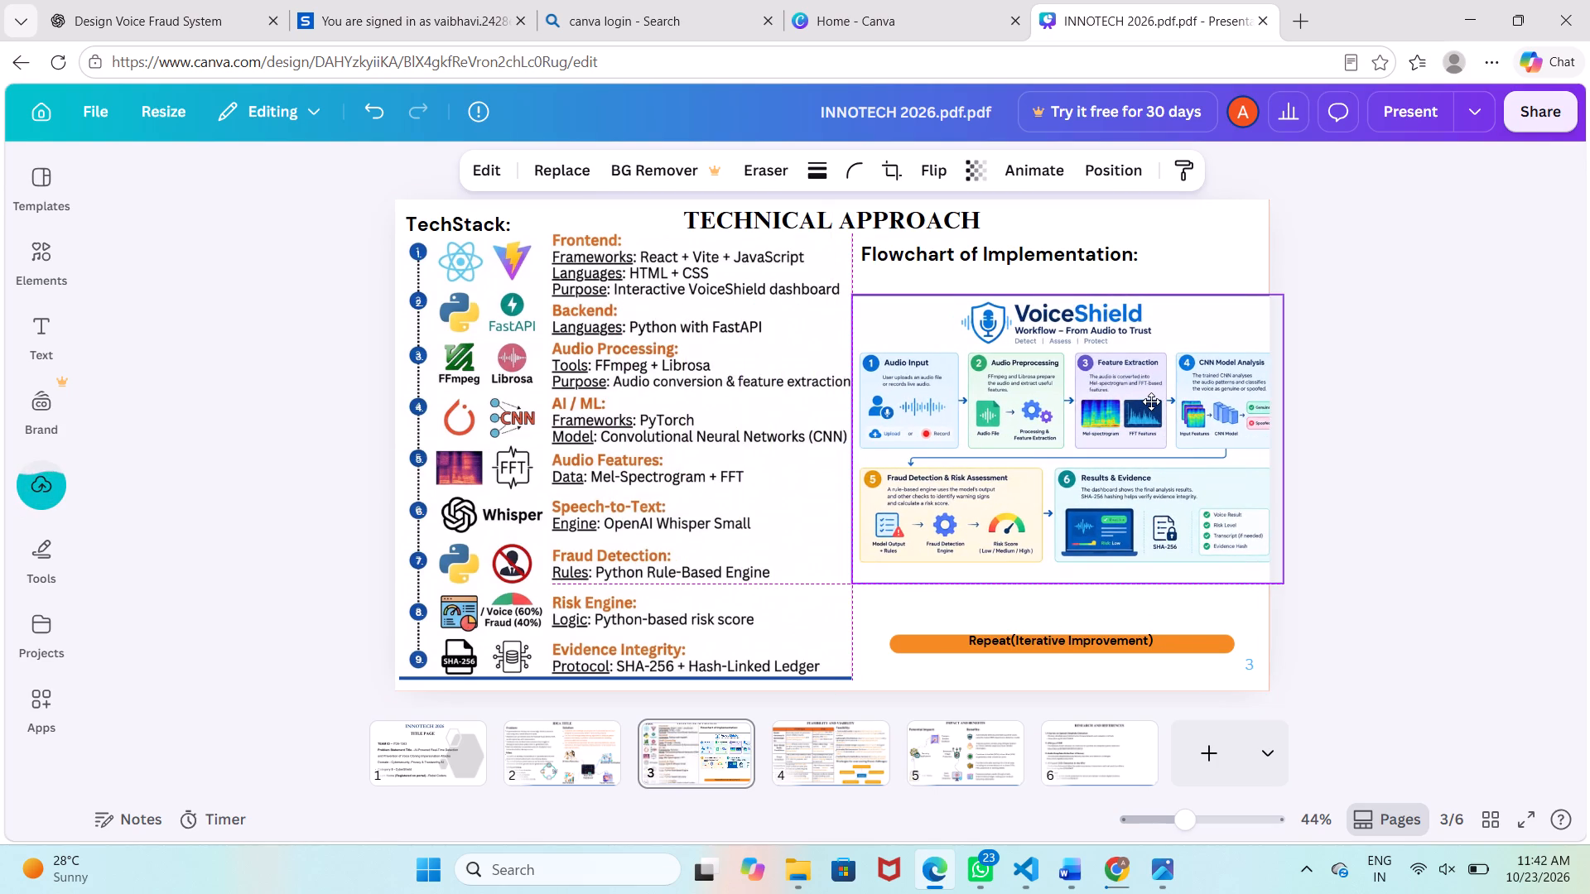
{"action": "left_click_drag", "start_coordinate": [1151, 401], "coordinate": [1150, 401]}
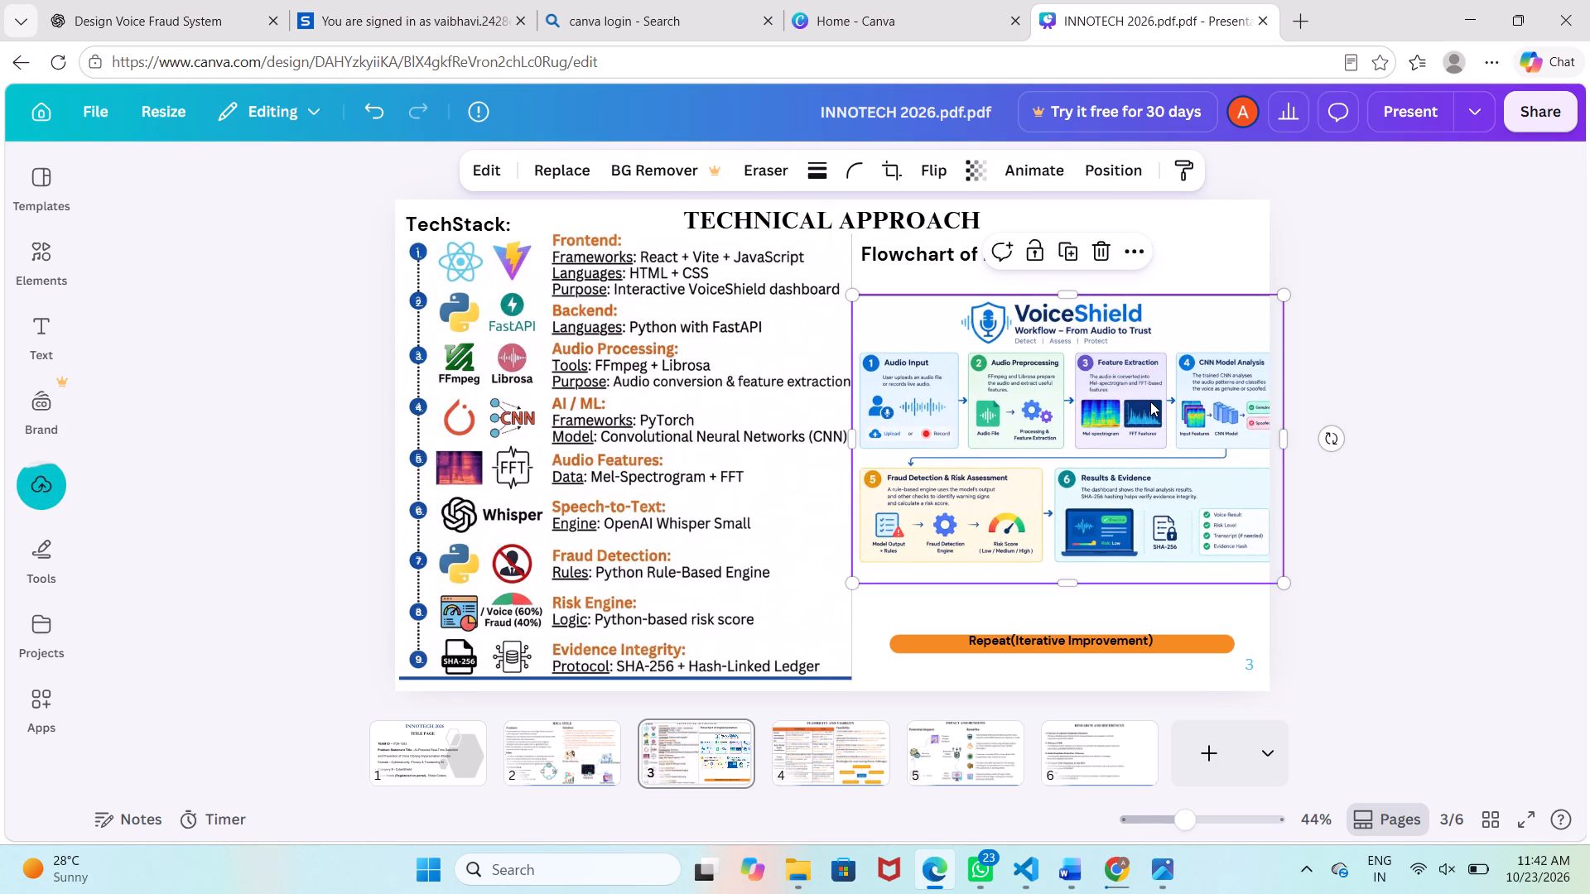
{"action": "left_click", "coordinate": [1352, 565]}
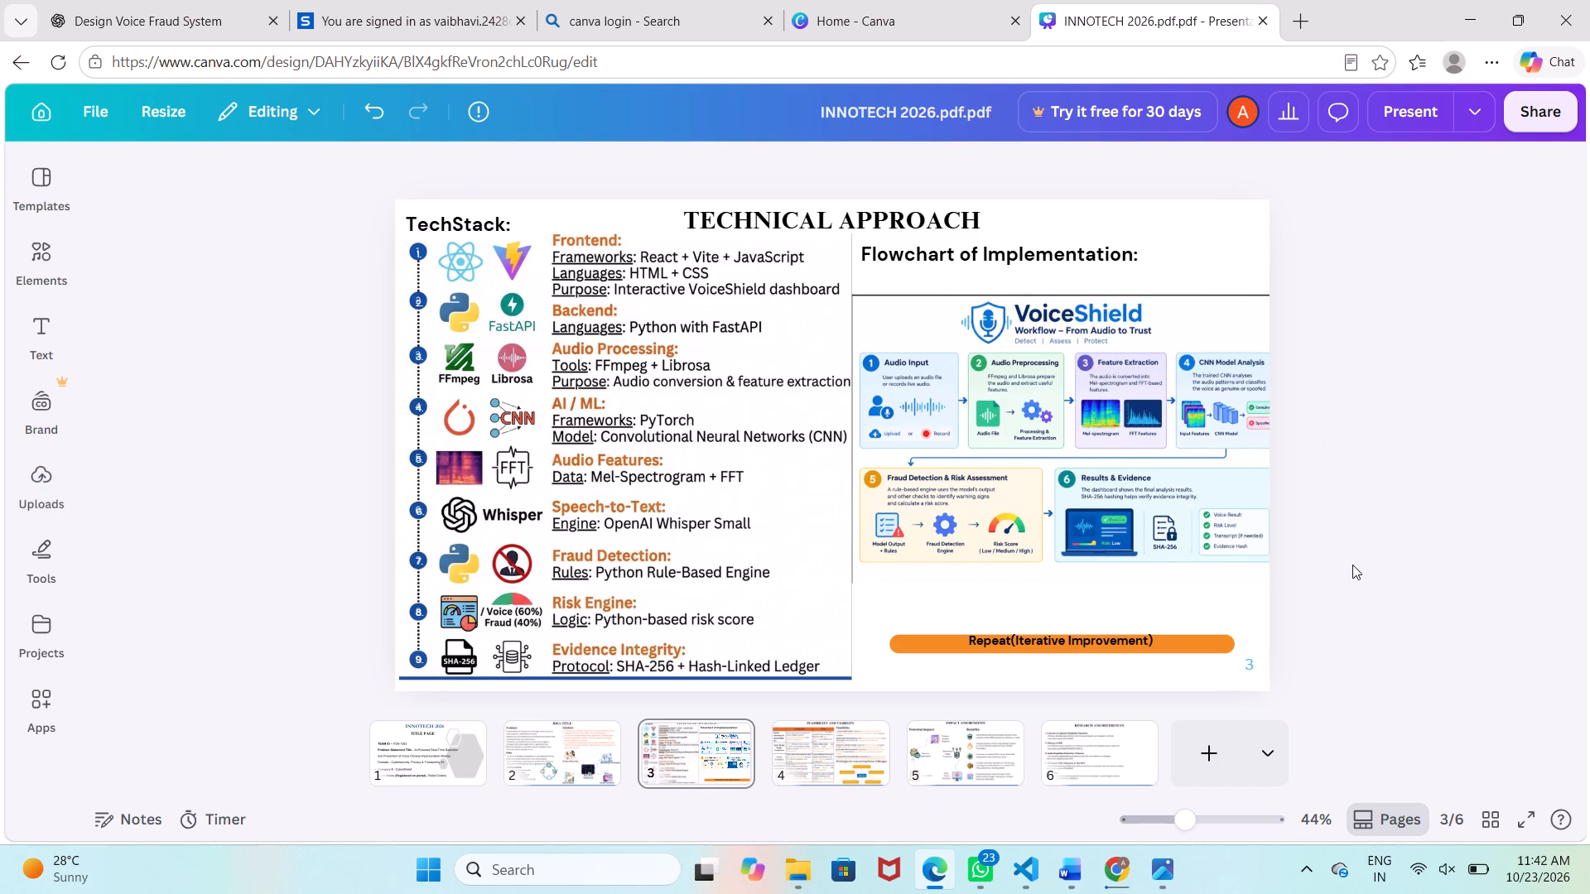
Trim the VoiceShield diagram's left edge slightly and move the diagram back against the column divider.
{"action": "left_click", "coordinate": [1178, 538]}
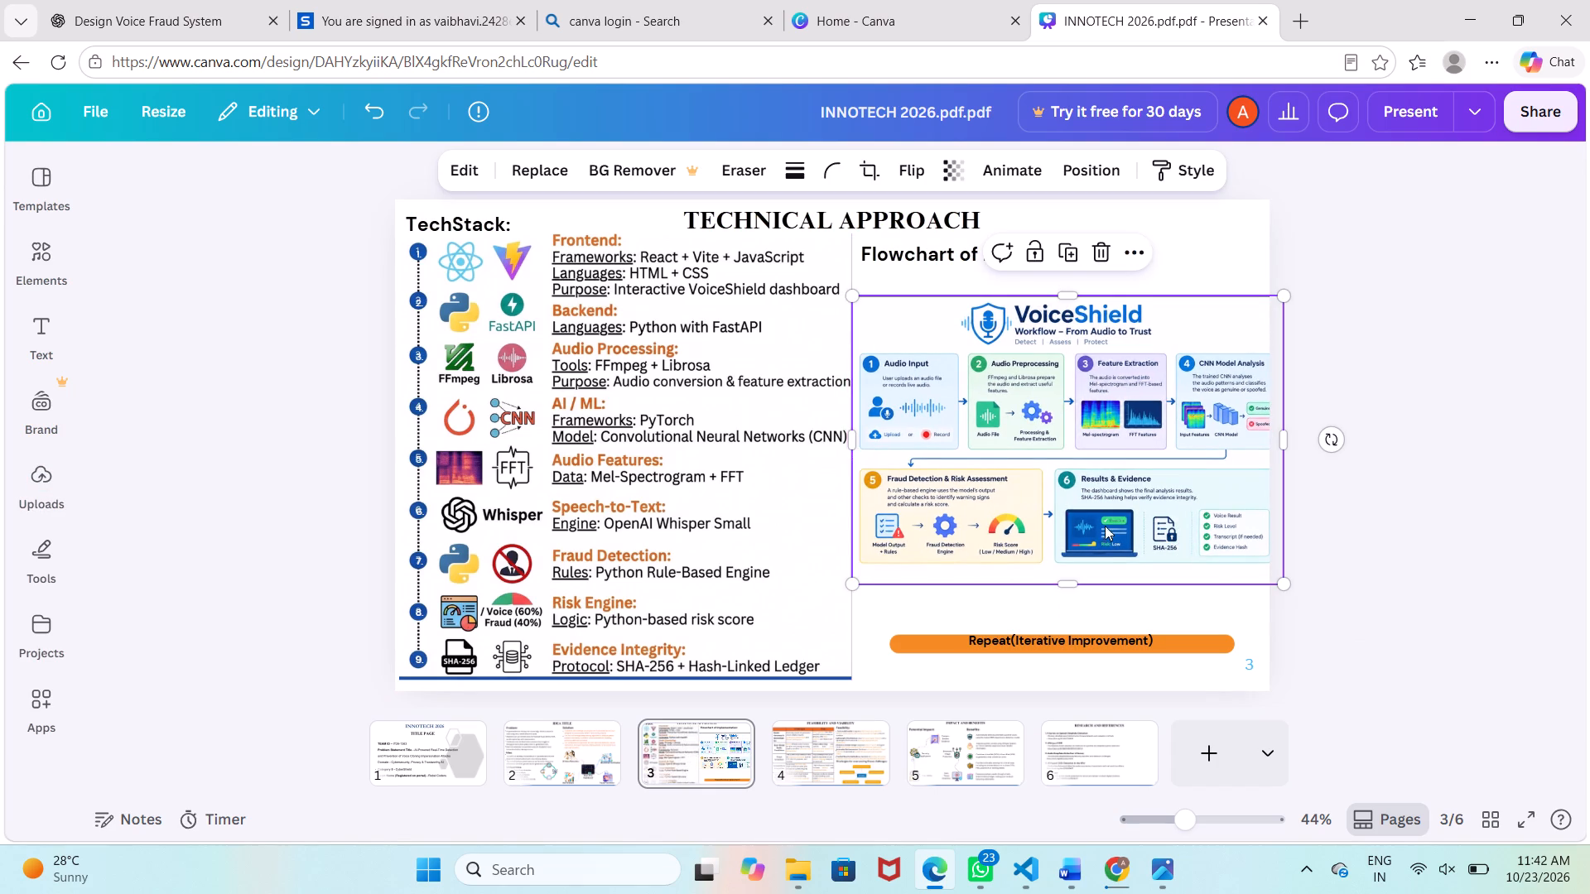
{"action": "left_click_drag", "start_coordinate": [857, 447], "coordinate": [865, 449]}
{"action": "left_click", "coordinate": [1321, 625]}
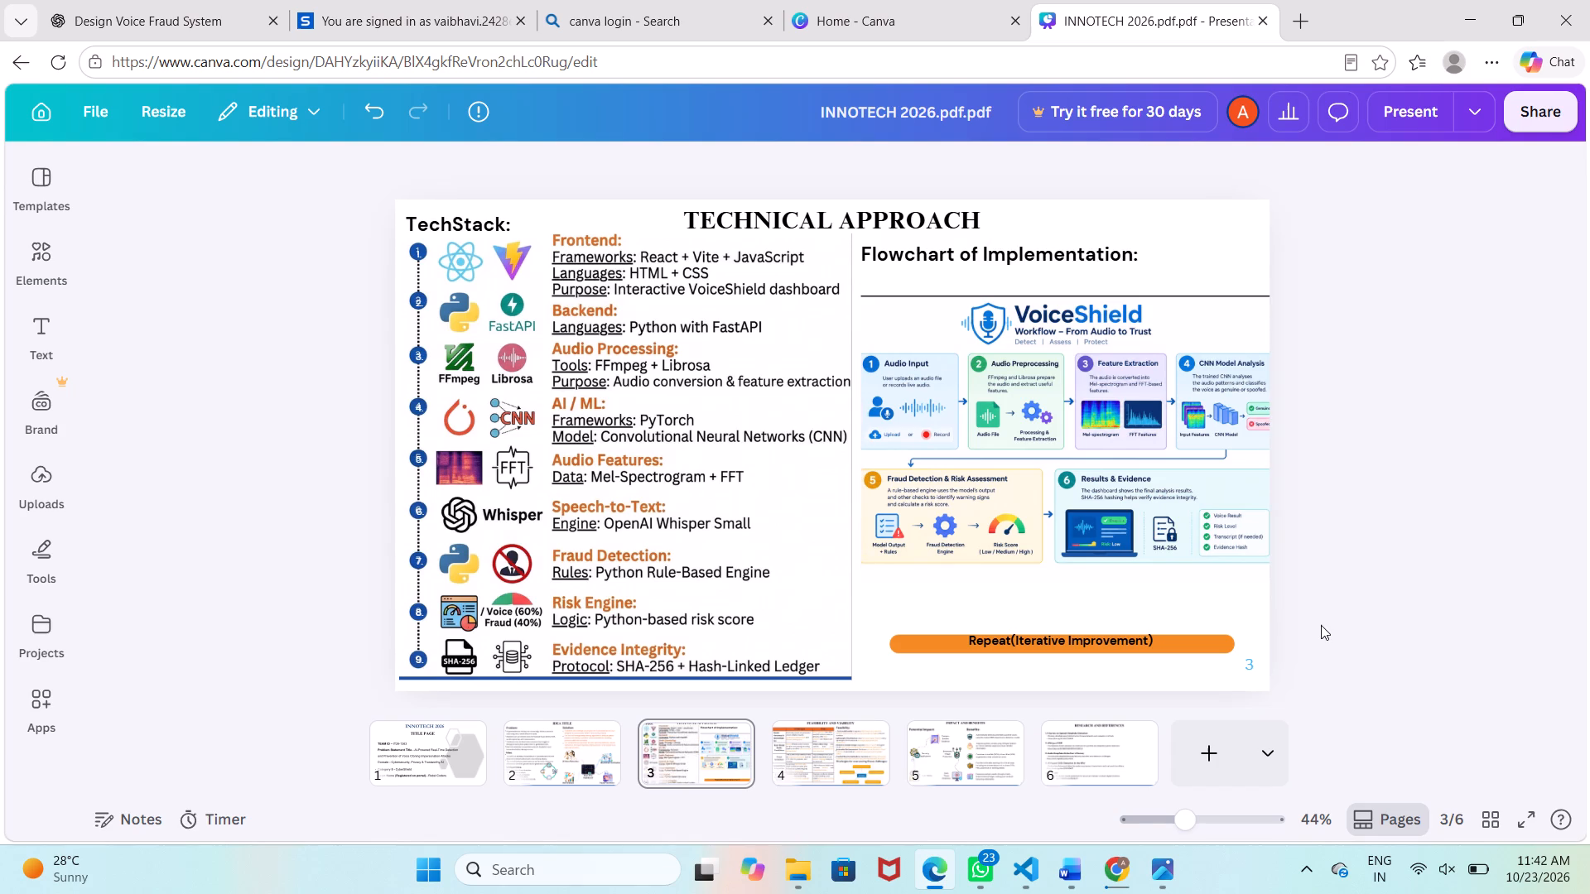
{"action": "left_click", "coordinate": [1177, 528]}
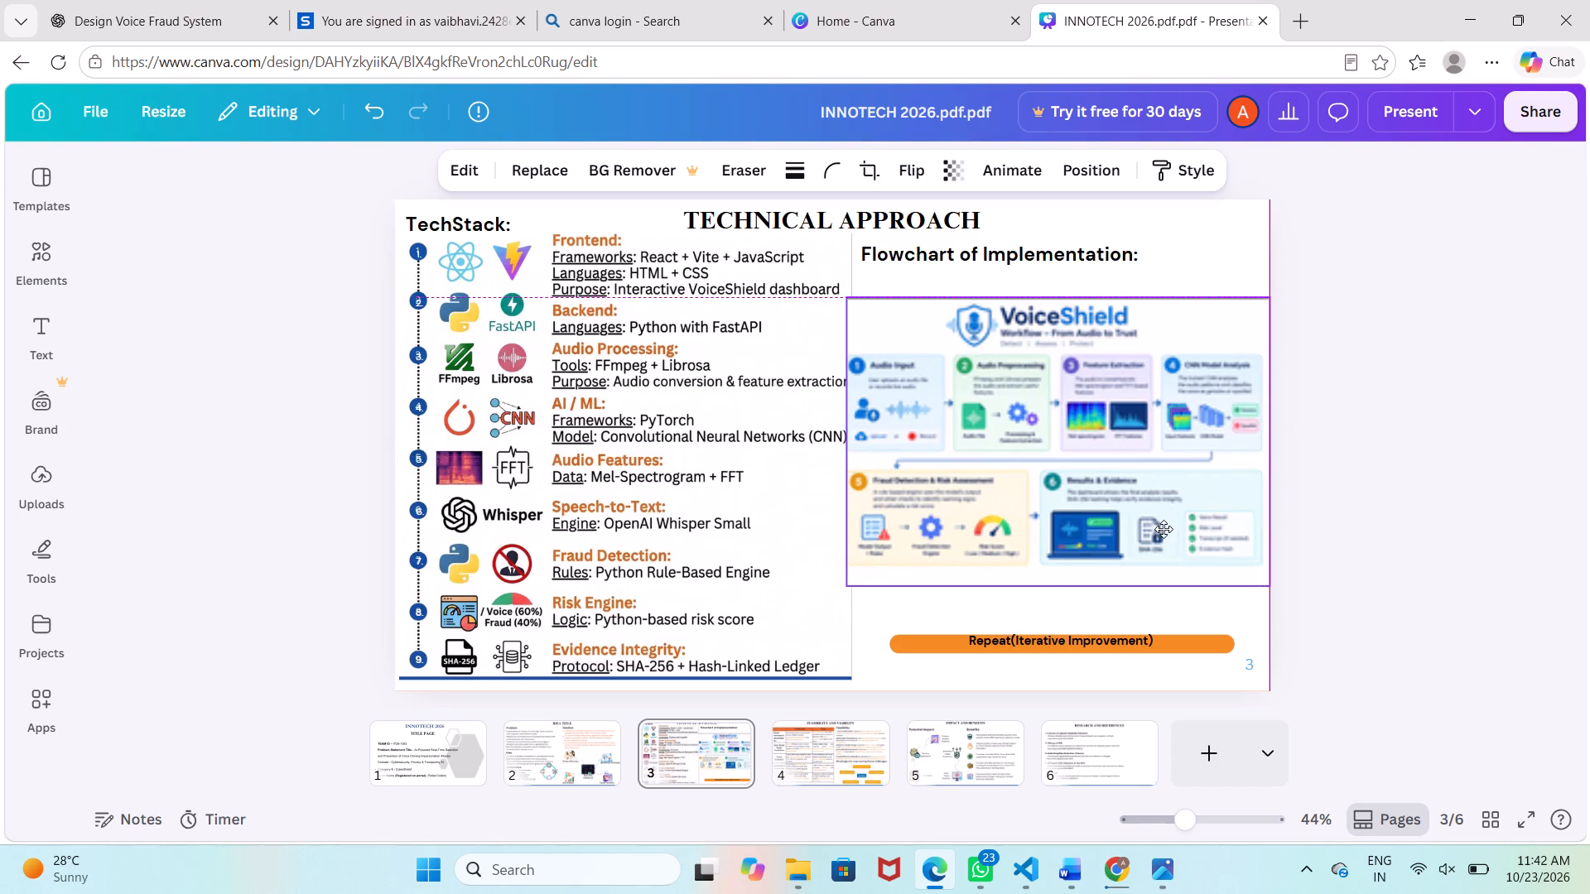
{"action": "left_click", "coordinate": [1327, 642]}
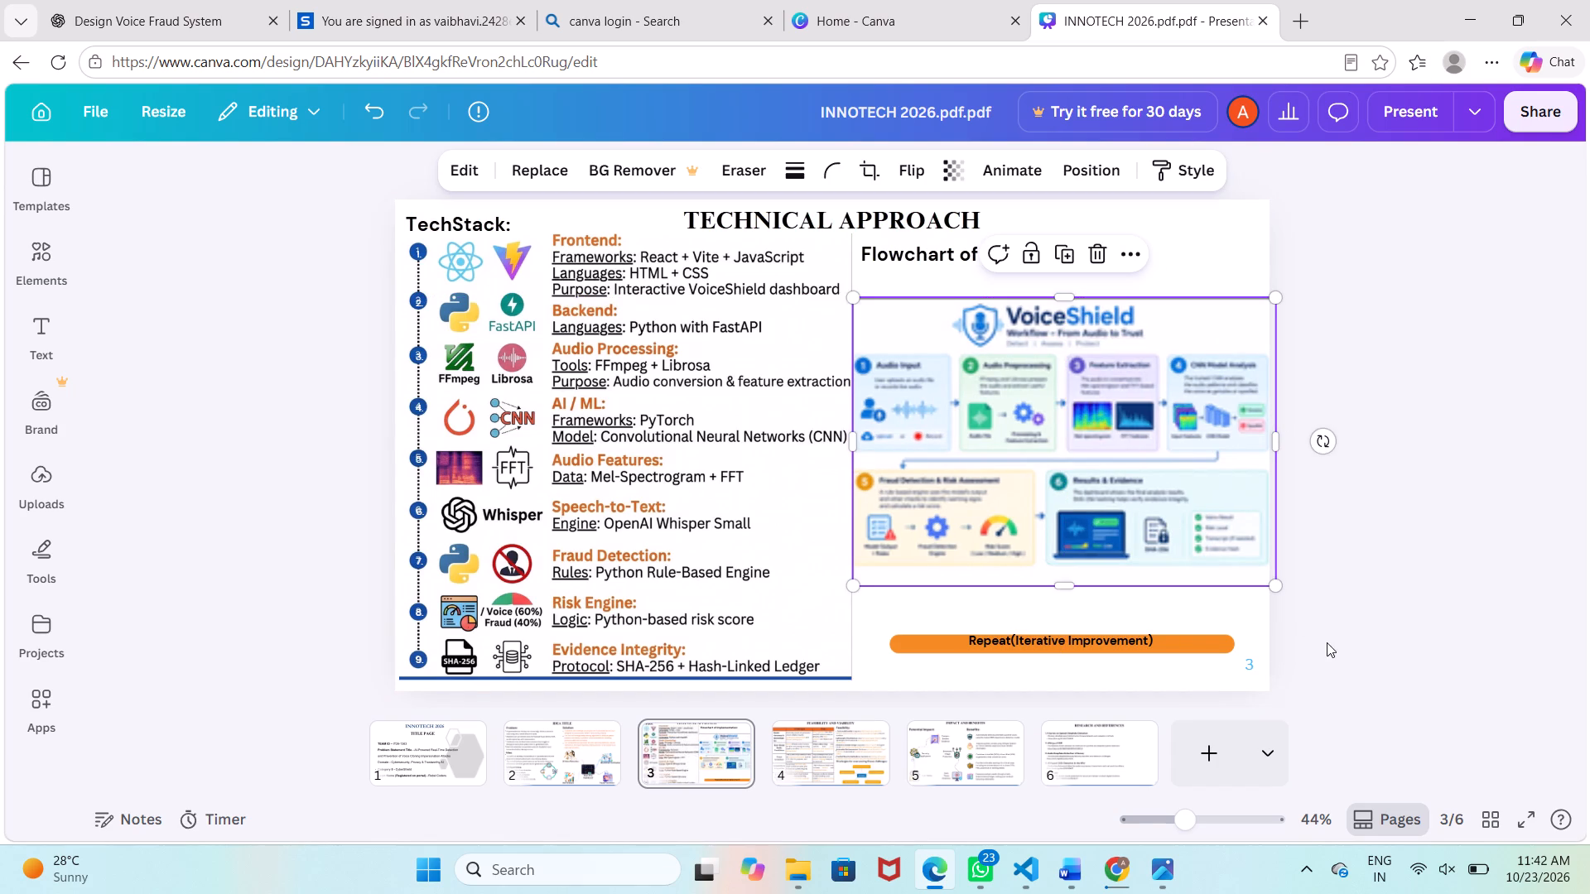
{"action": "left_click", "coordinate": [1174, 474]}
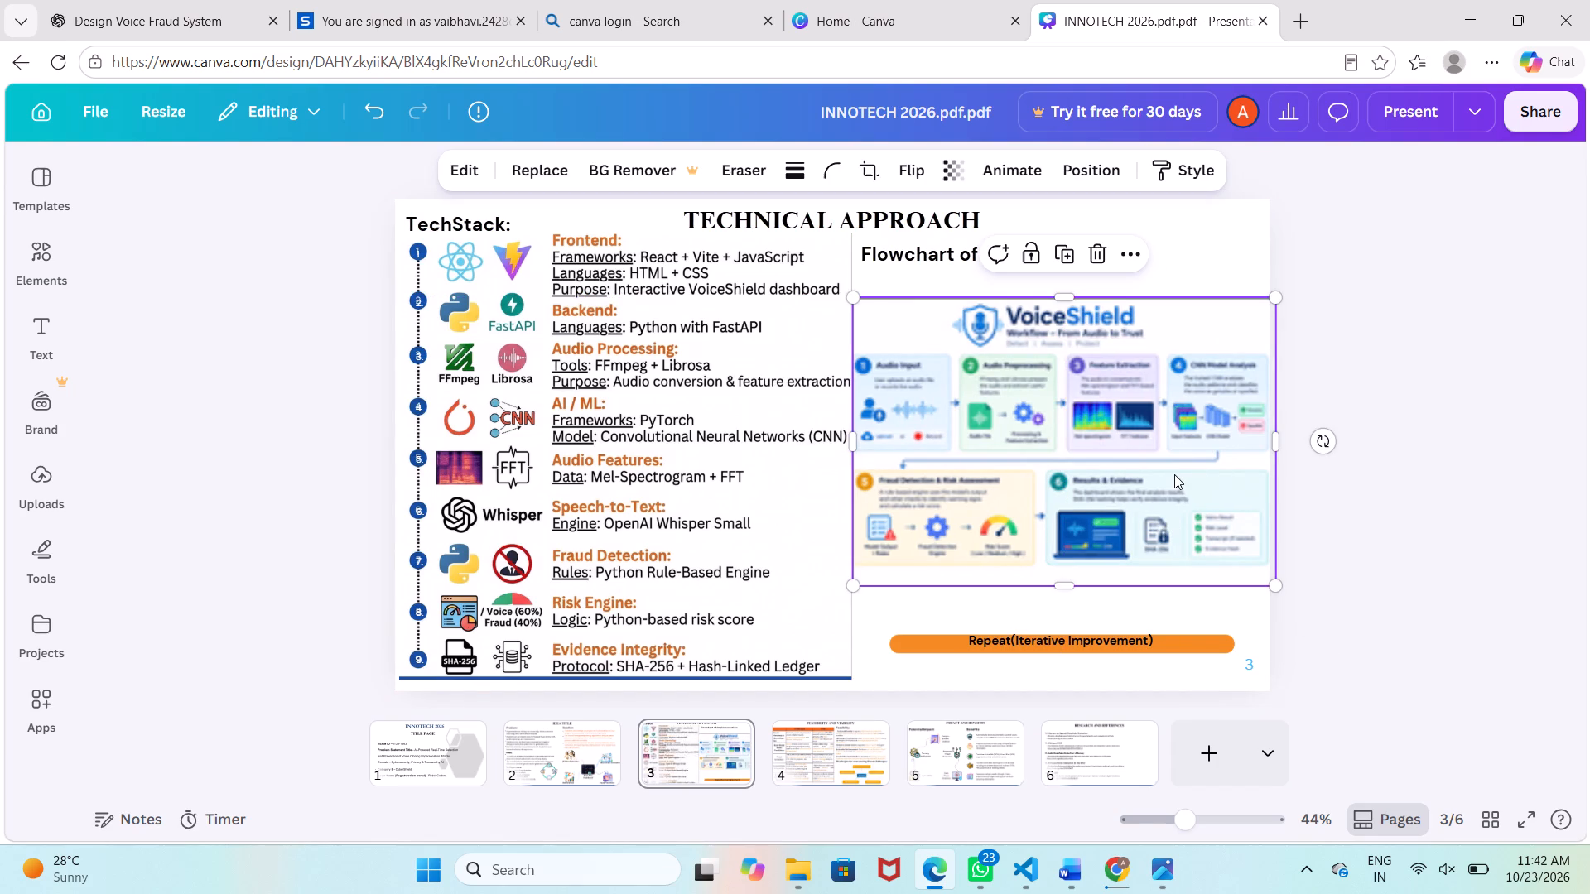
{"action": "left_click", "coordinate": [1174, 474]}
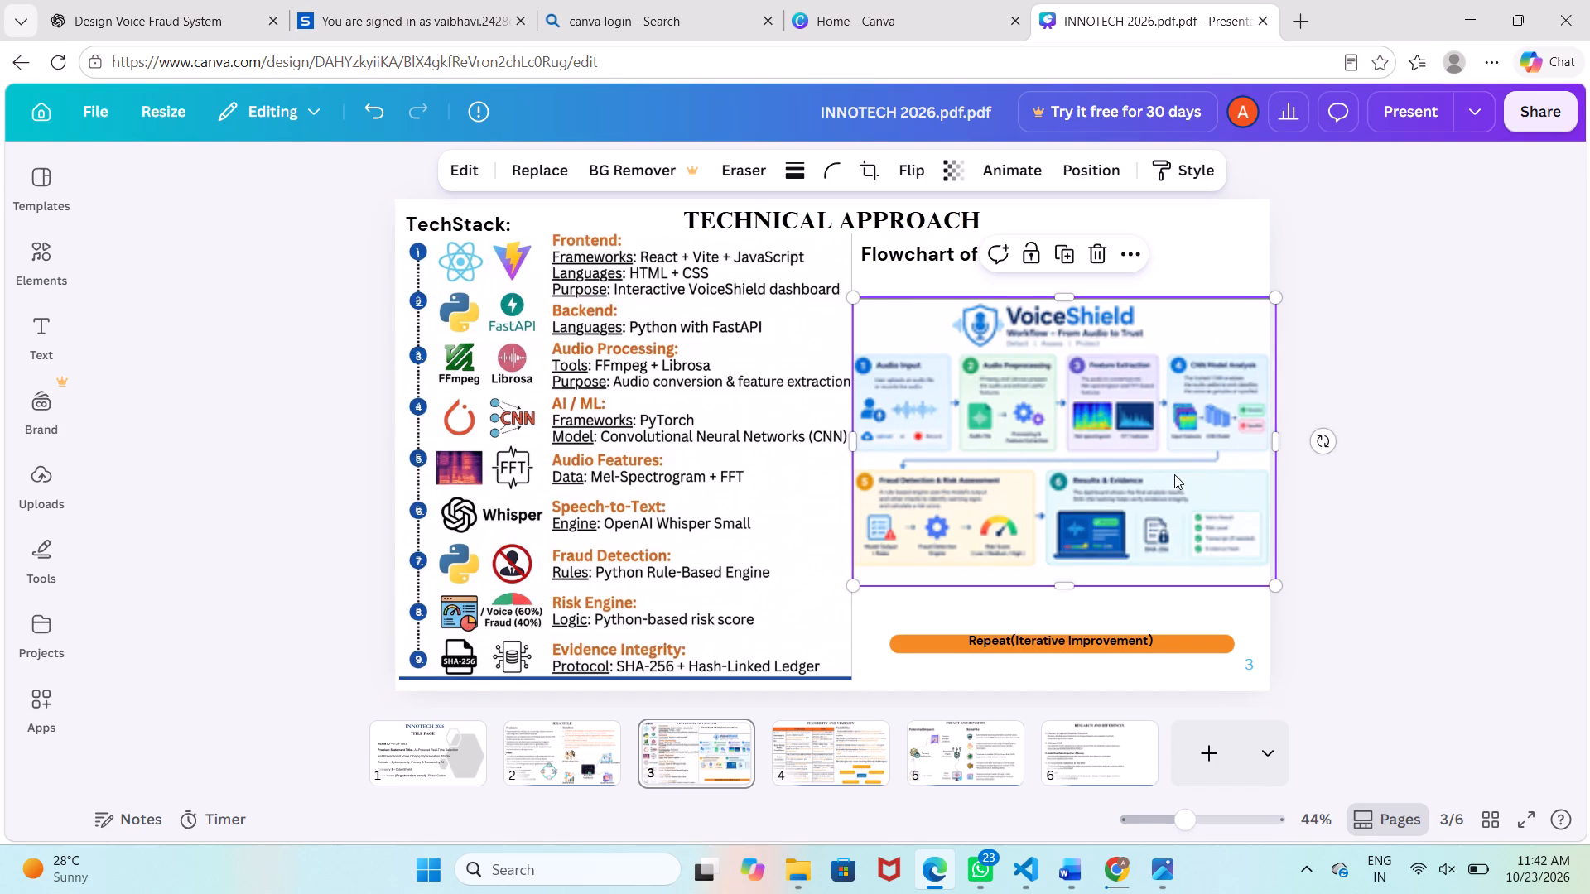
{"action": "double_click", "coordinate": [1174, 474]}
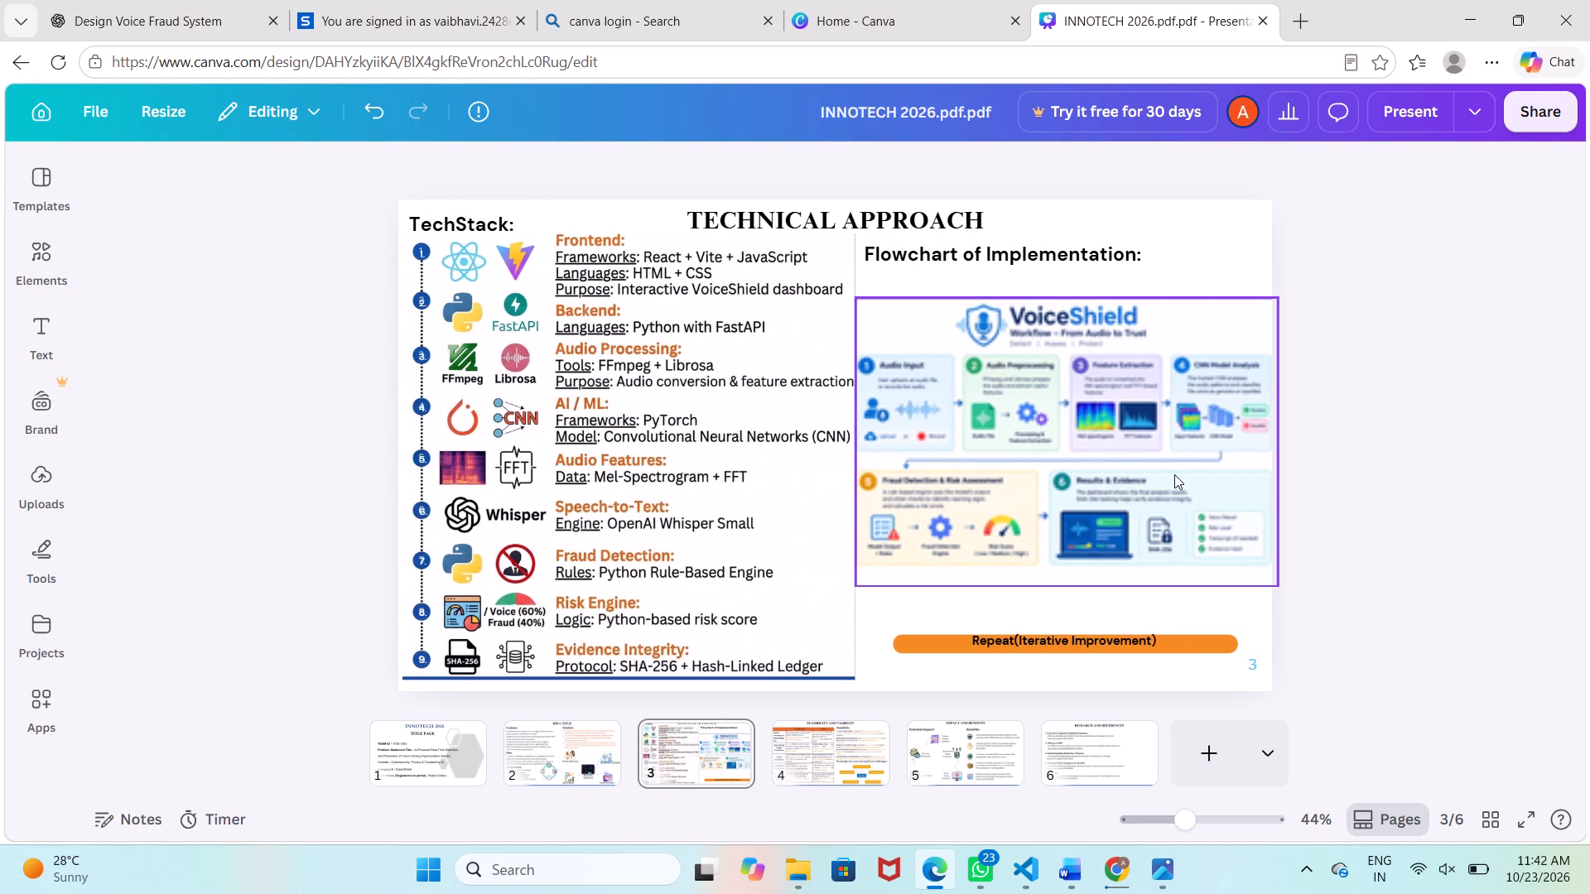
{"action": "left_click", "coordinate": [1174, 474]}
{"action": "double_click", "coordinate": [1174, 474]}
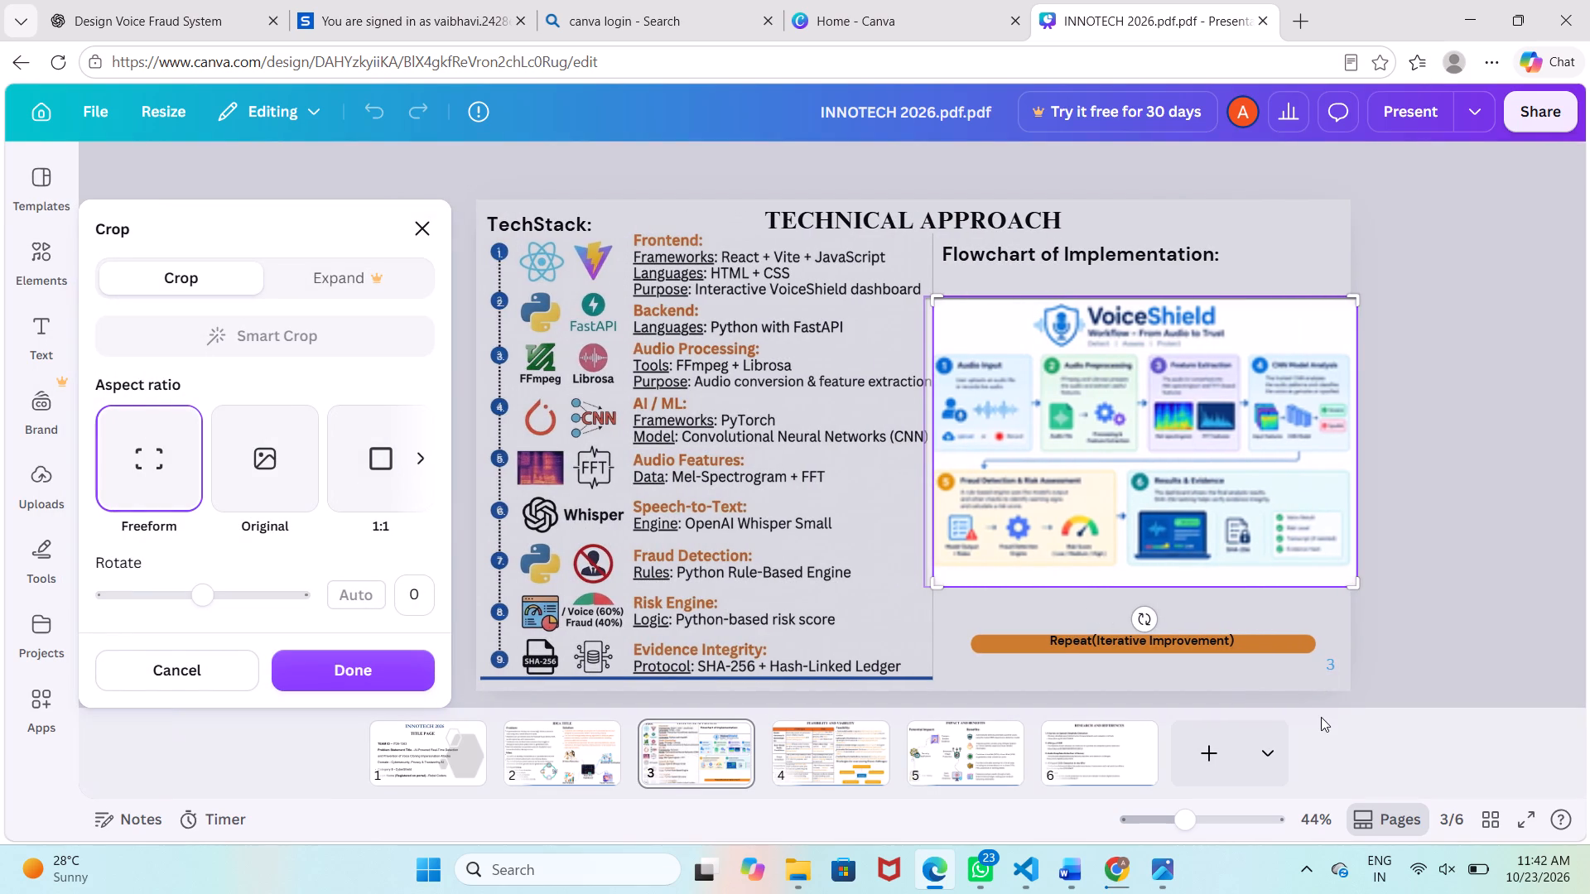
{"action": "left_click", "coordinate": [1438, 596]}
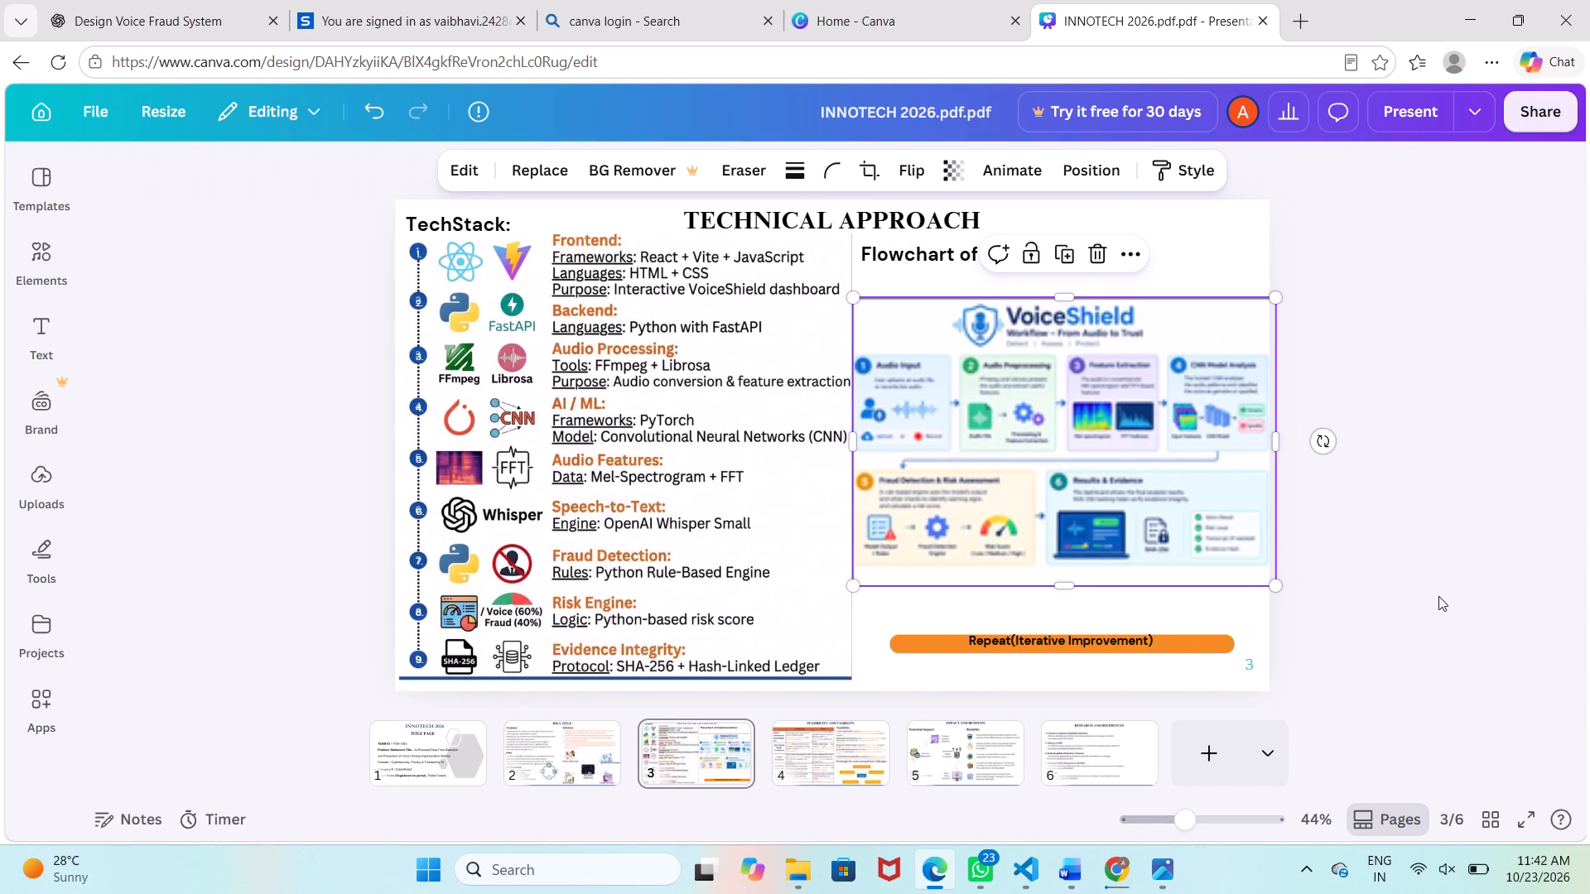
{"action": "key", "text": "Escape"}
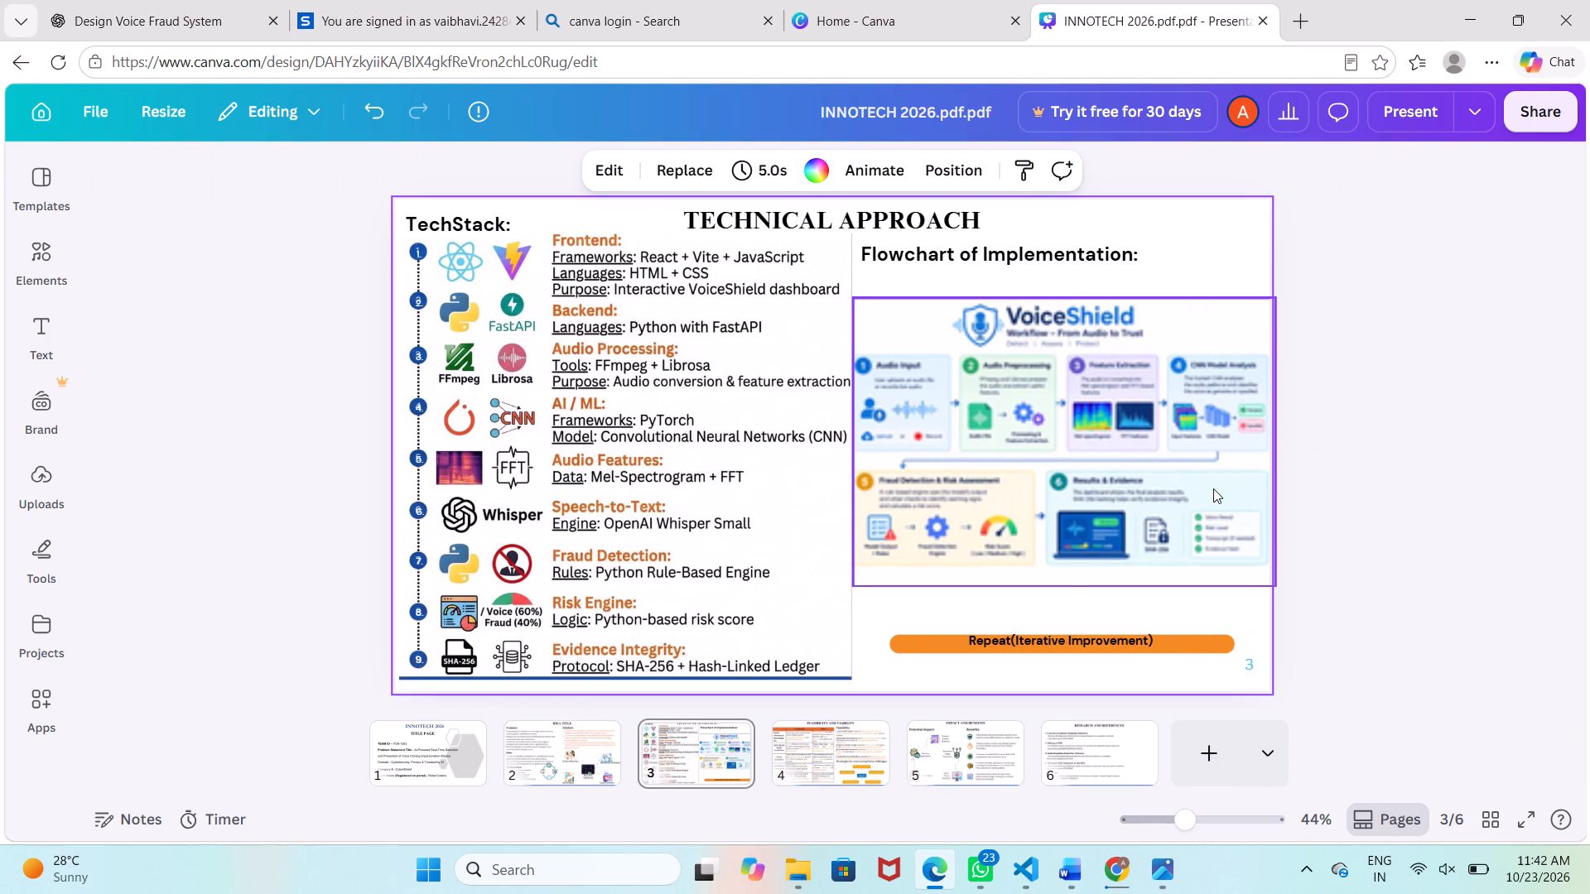
Delete the VoiceShield diagram from the Technical Approach page.
{"action": "left_click", "coordinate": [1213, 488]}
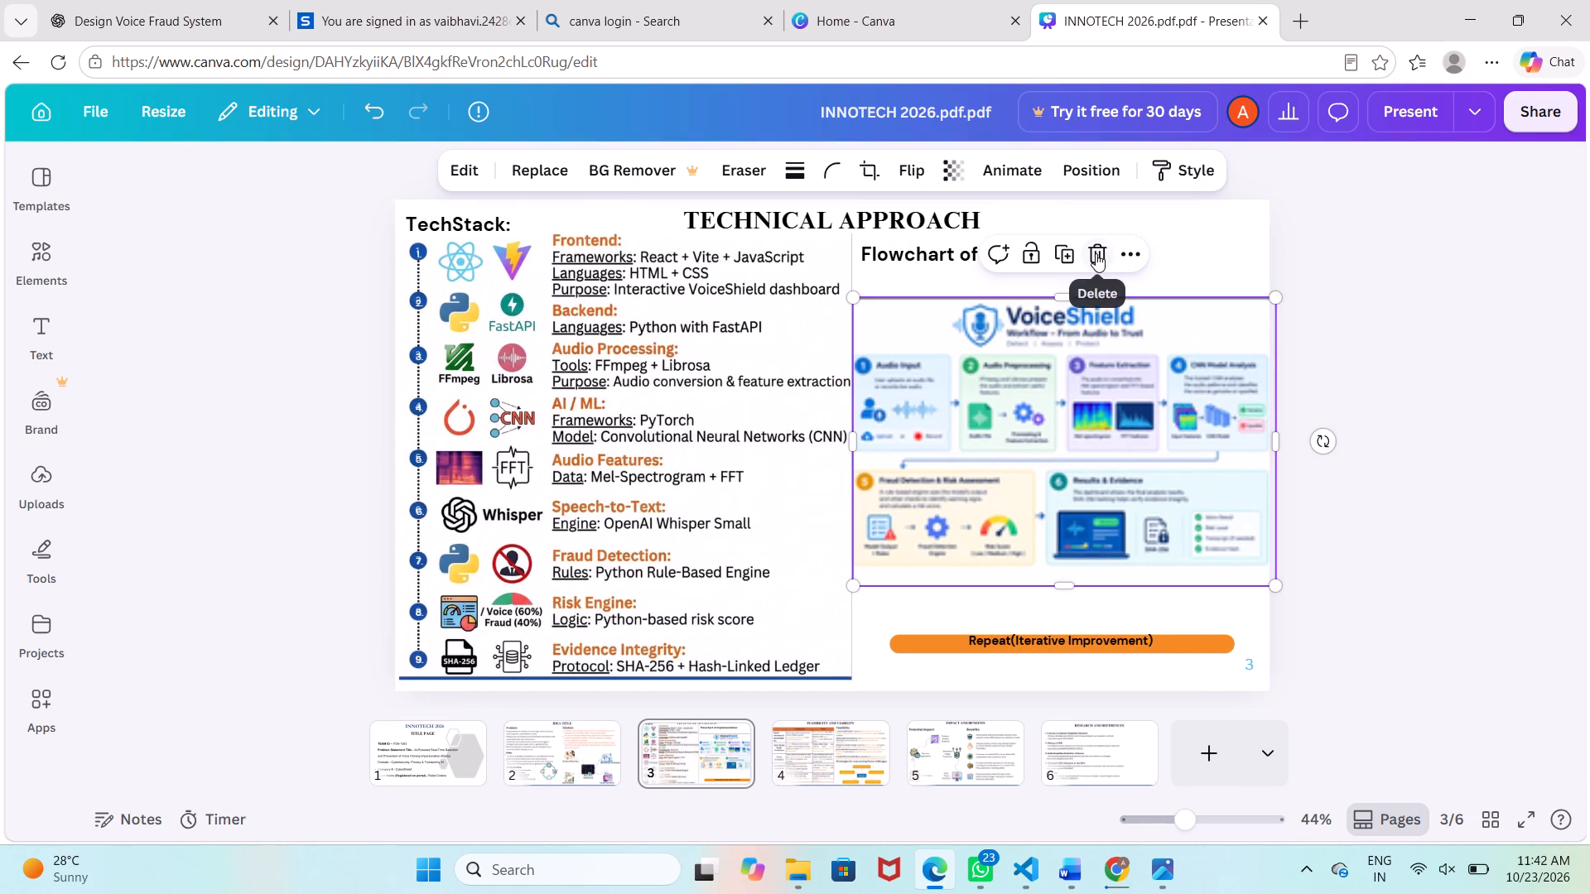
{"action": "left_click", "coordinate": [1096, 253]}
Paste a fresh VoiceShield diagram on the Technical Approach page and trim thin margins off its left and right edges.
{"action": "key", "text": "ctrl+v"}
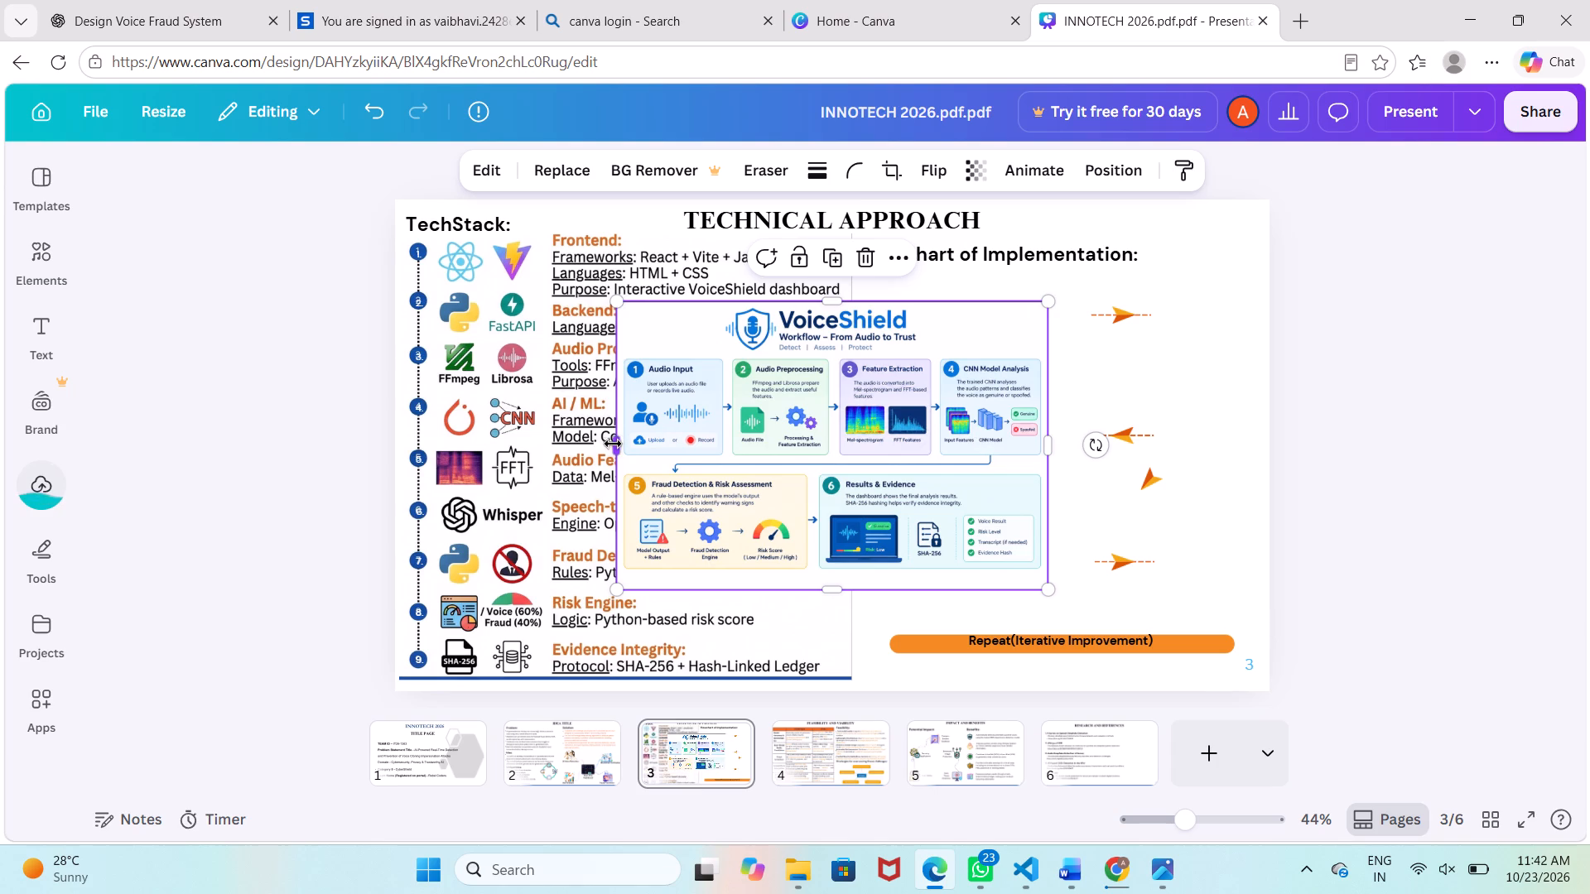
{"action": "left_click", "coordinate": [614, 443]}
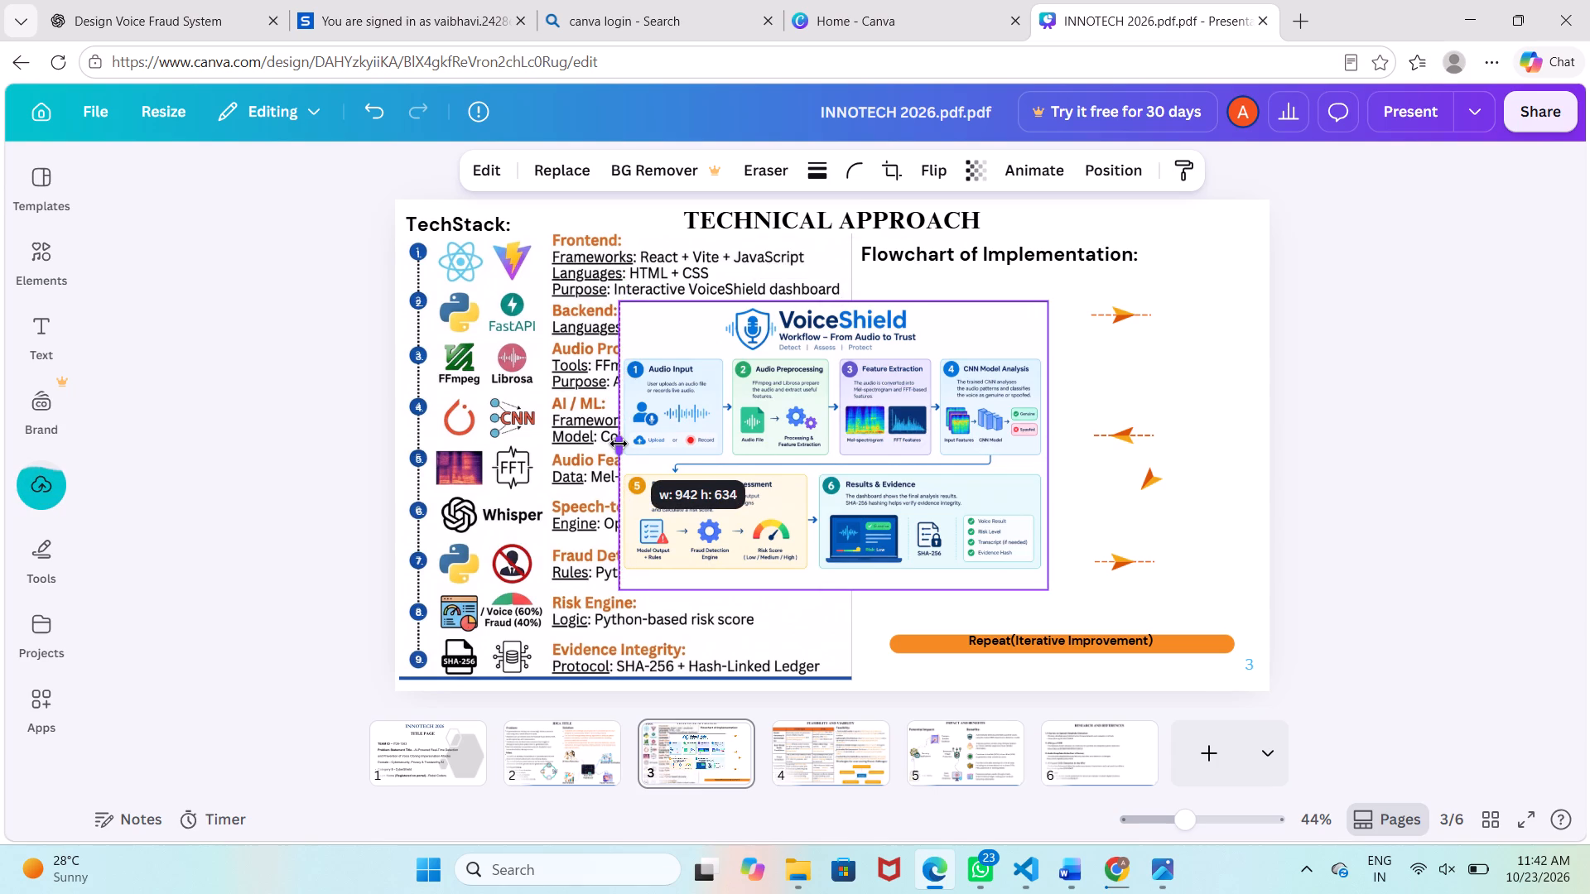
{"action": "left_click", "coordinate": [1052, 450]}
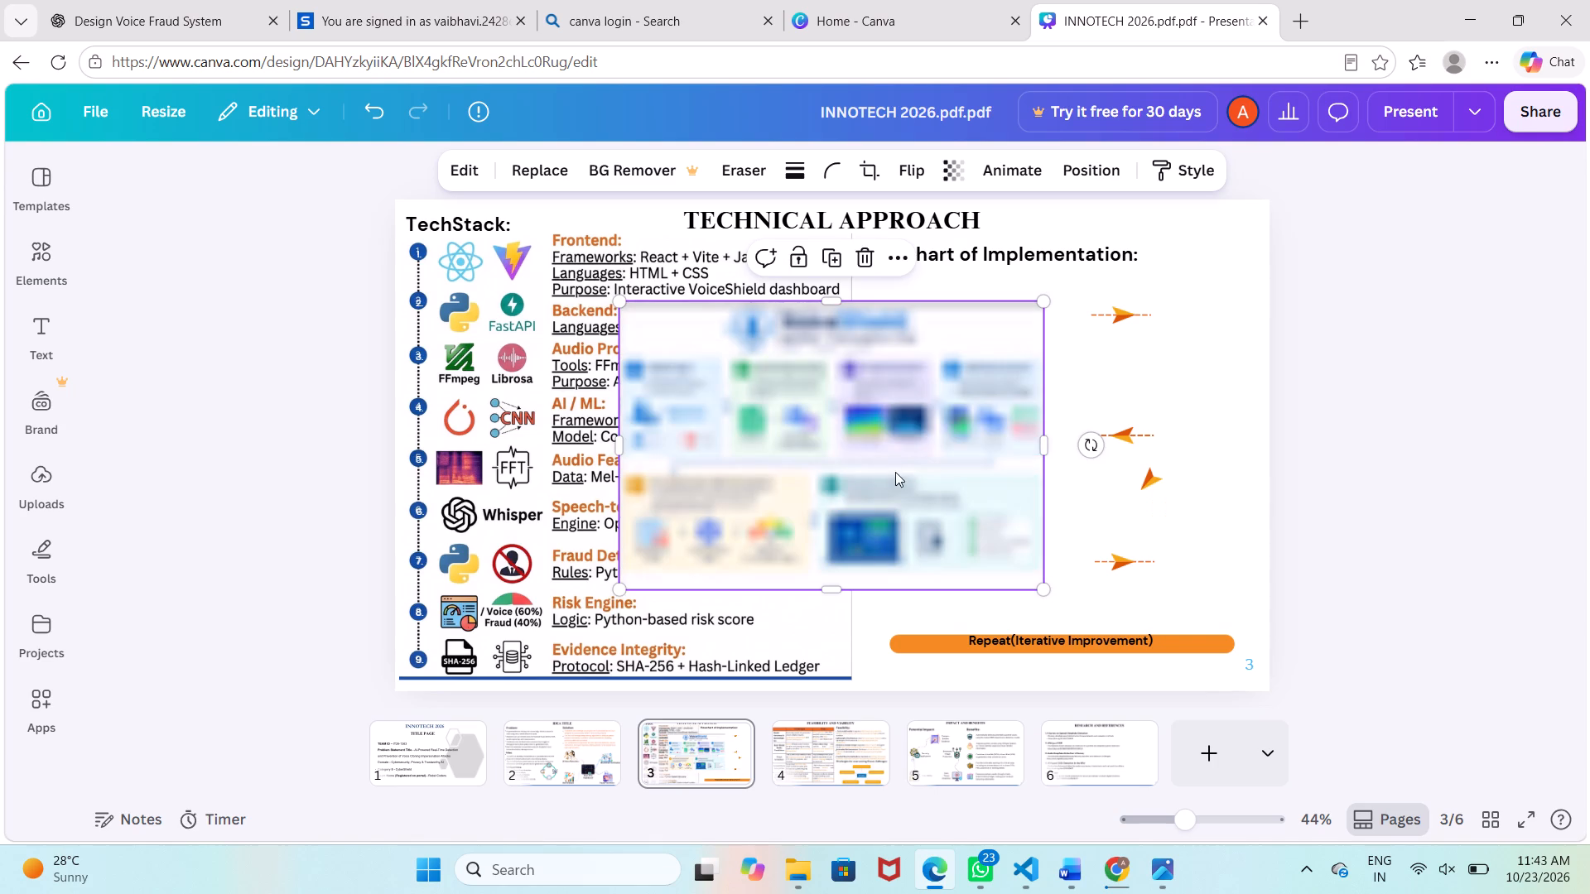
{"action": "left_click_drag", "start_coordinate": [1045, 449], "coordinate": [1040, 434]}
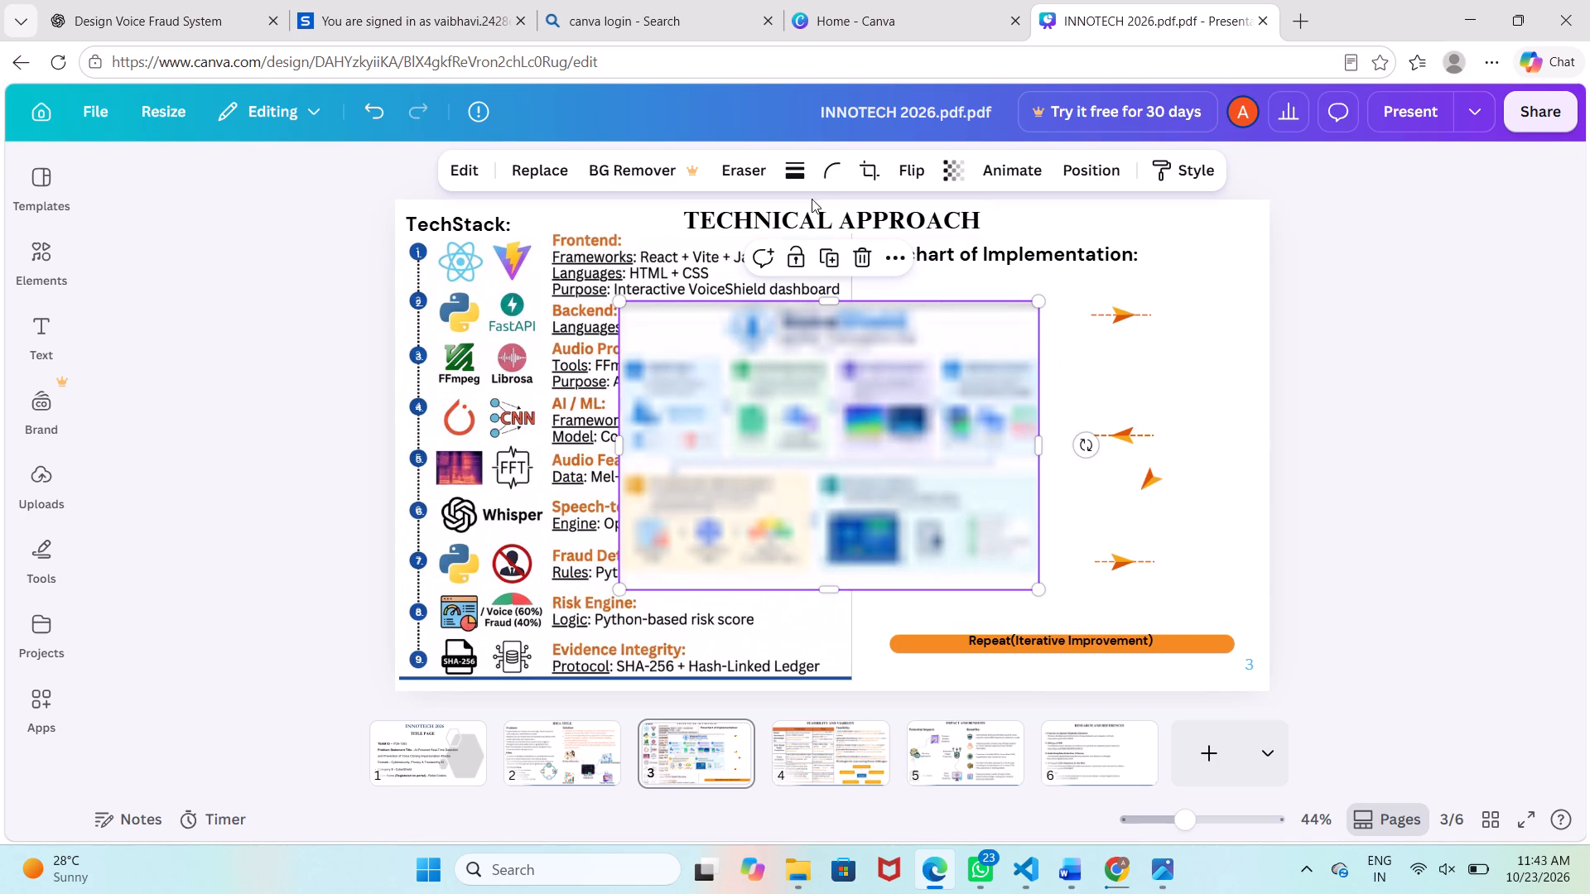
Replace the trimmed VoiceShield diagram on the Technical Approach page with a freshly pasted copy.
{"action": "left_click", "coordinate": [868, 257]}
{"action": "key", "text": "ctrl+v"}
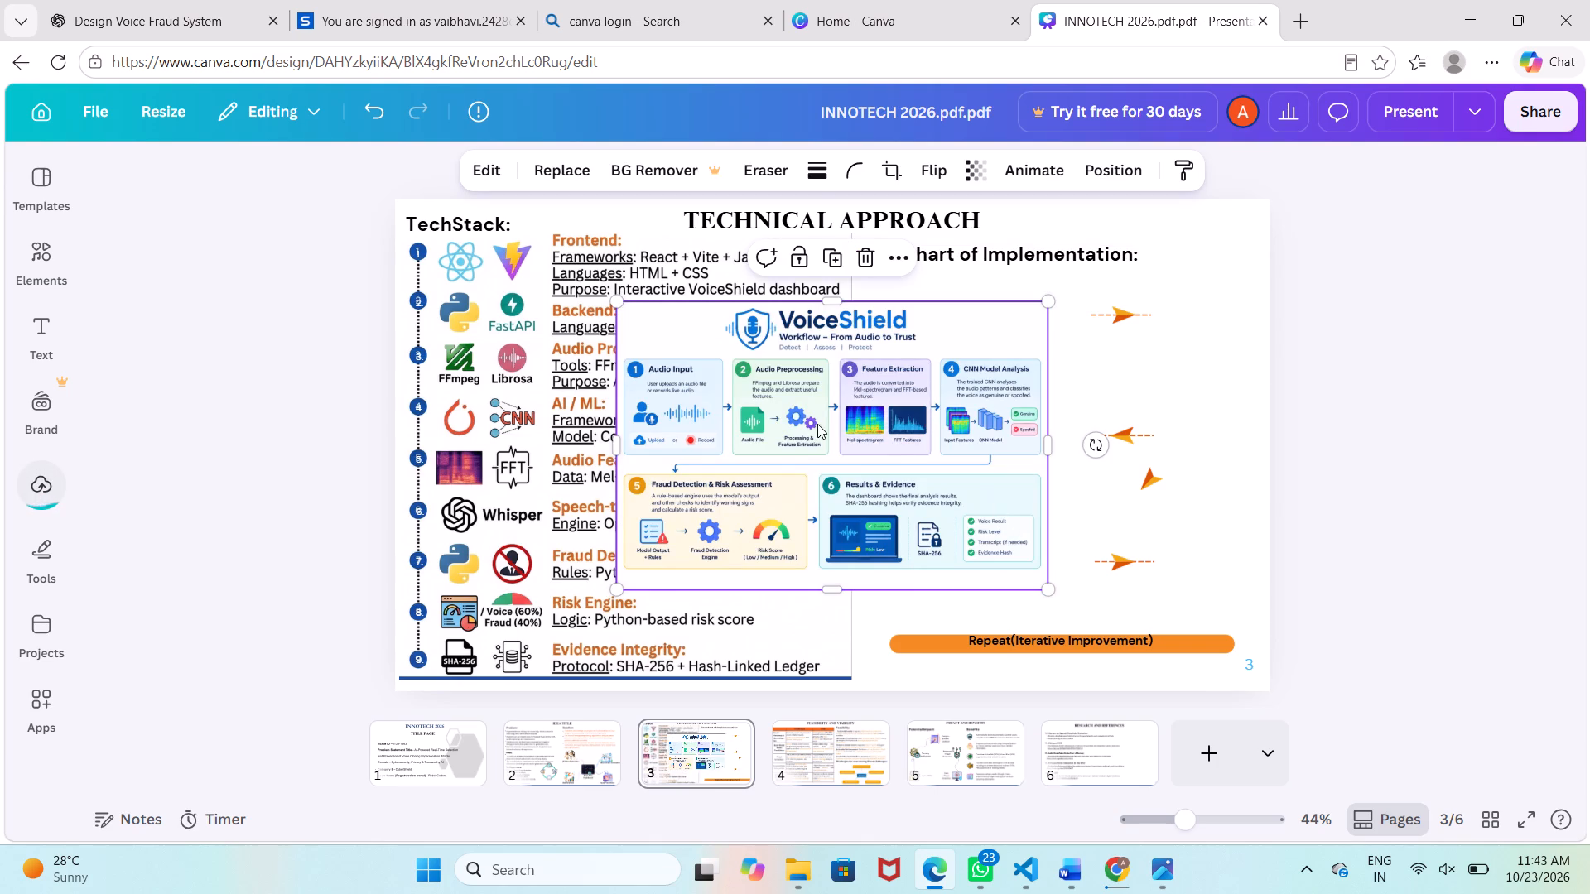
{"action": "left_click", "coordinate": [614, 444]}
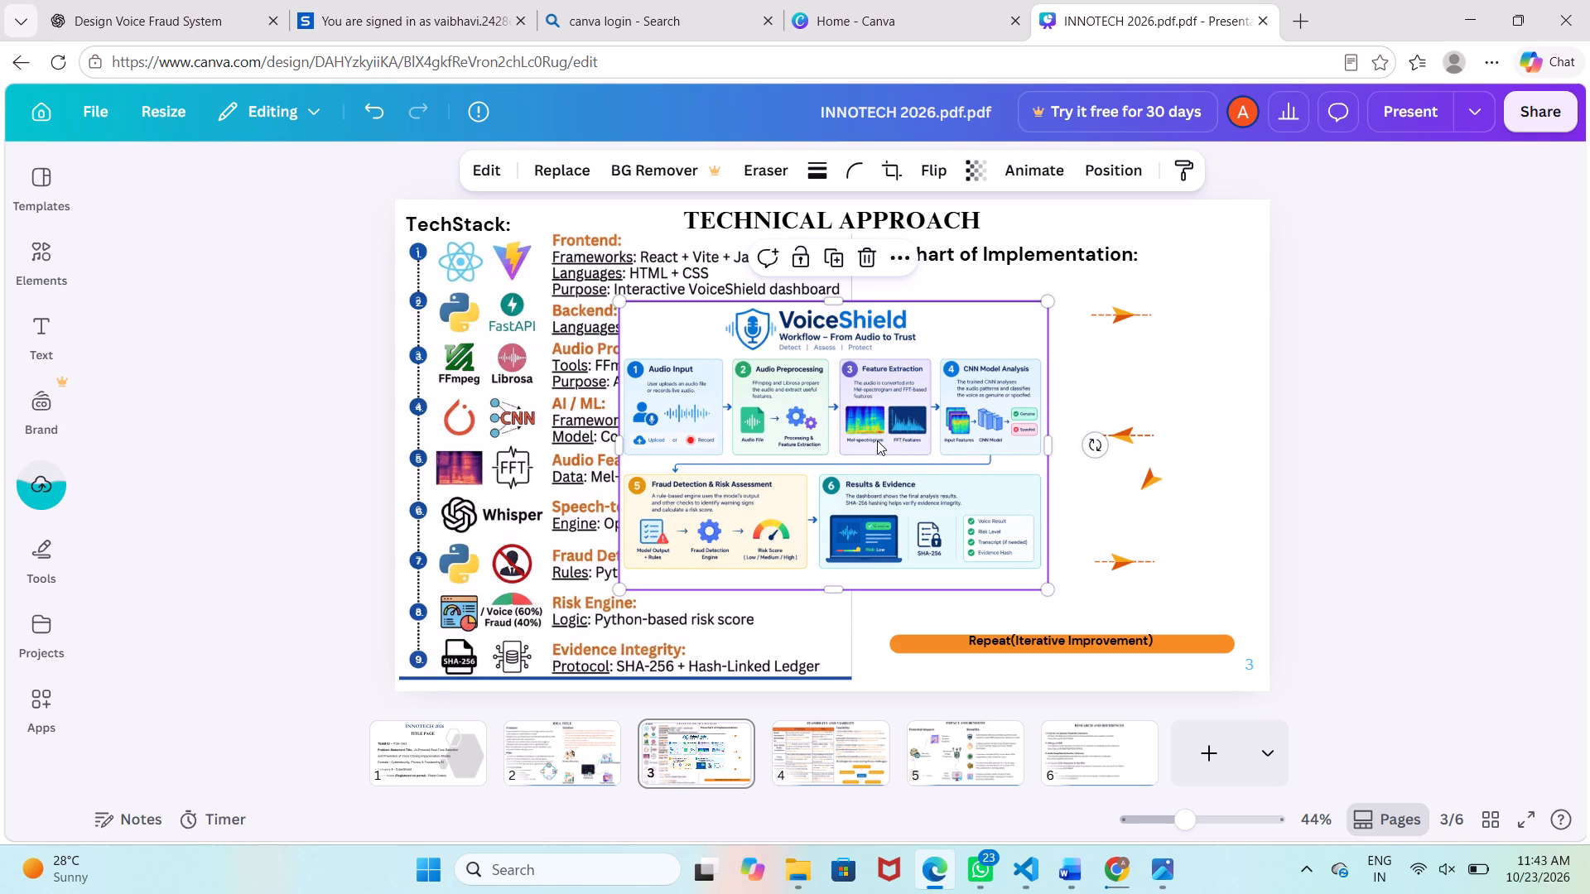
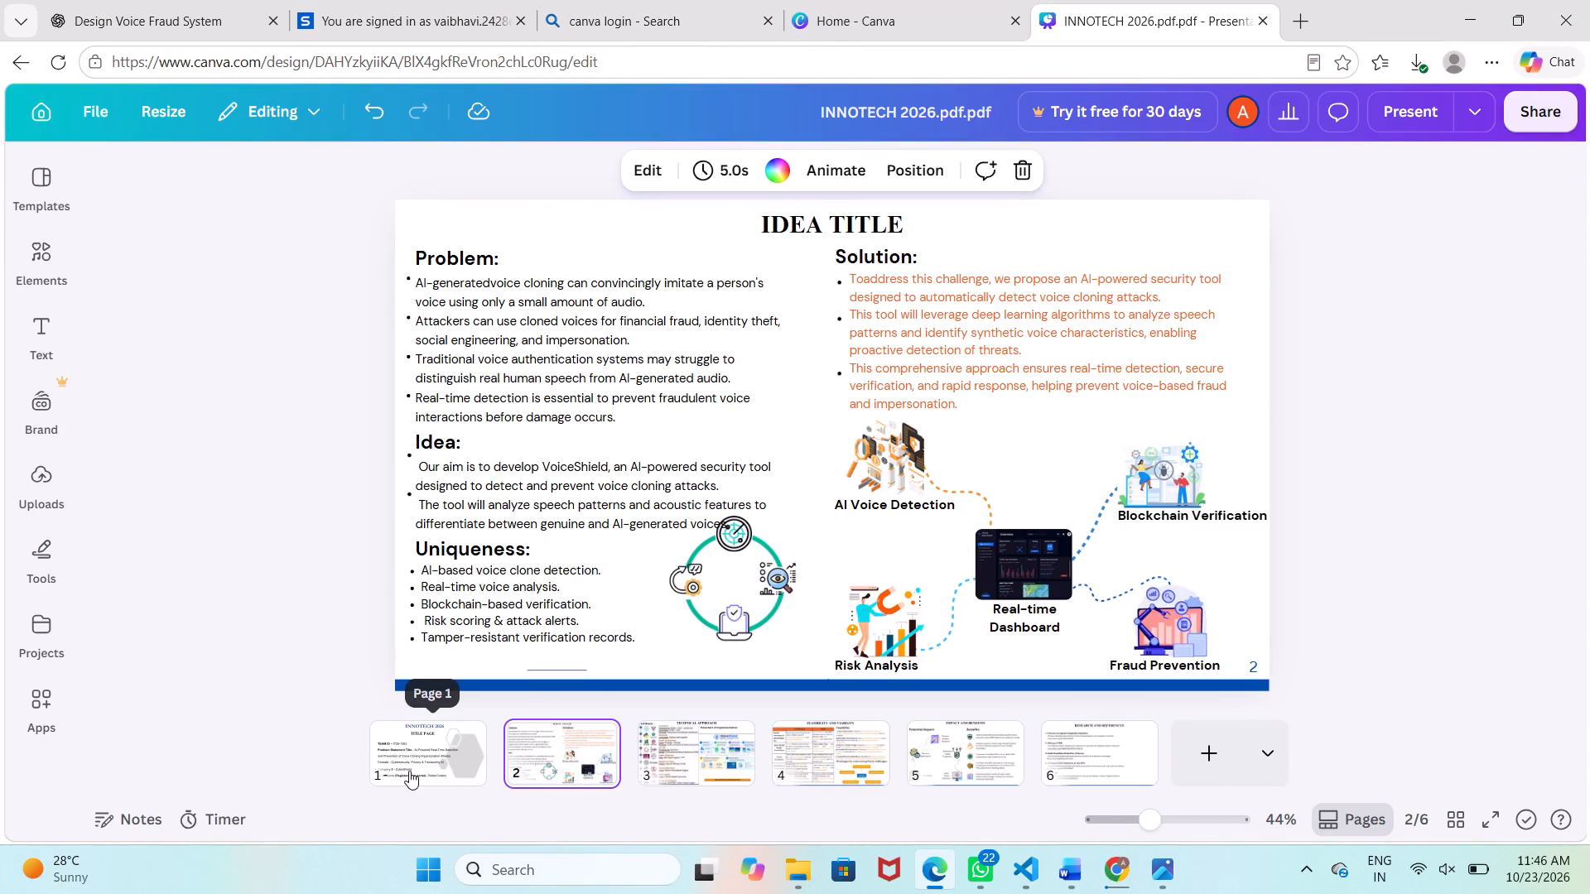
{"action": "left_click", "coordinate": [421, 793]}
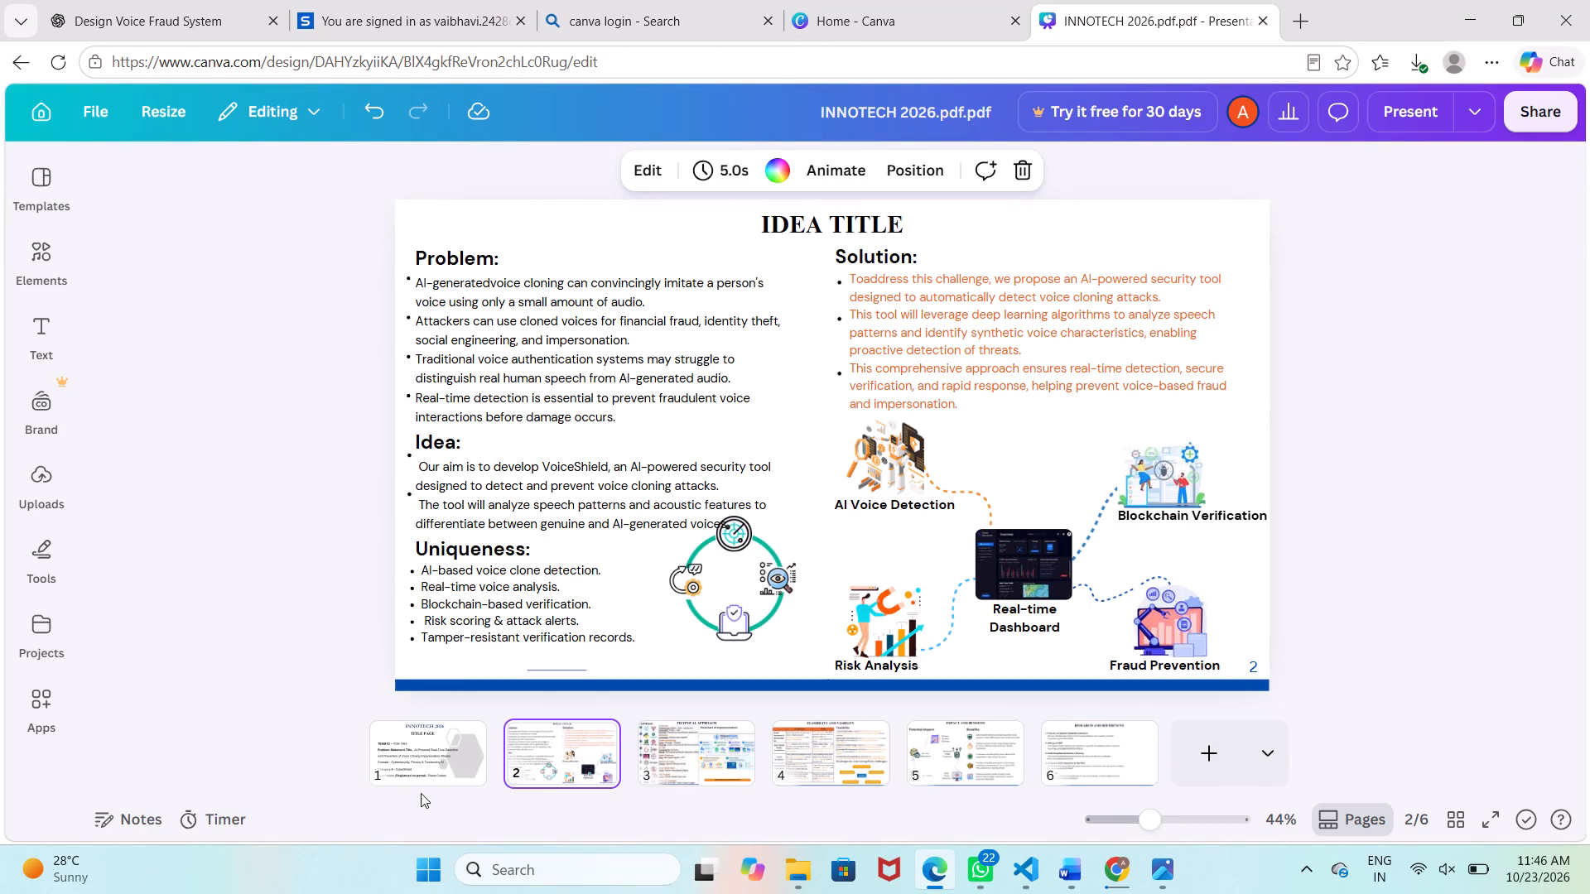
{"action": "left_click", "coordinate": [435, 759]}
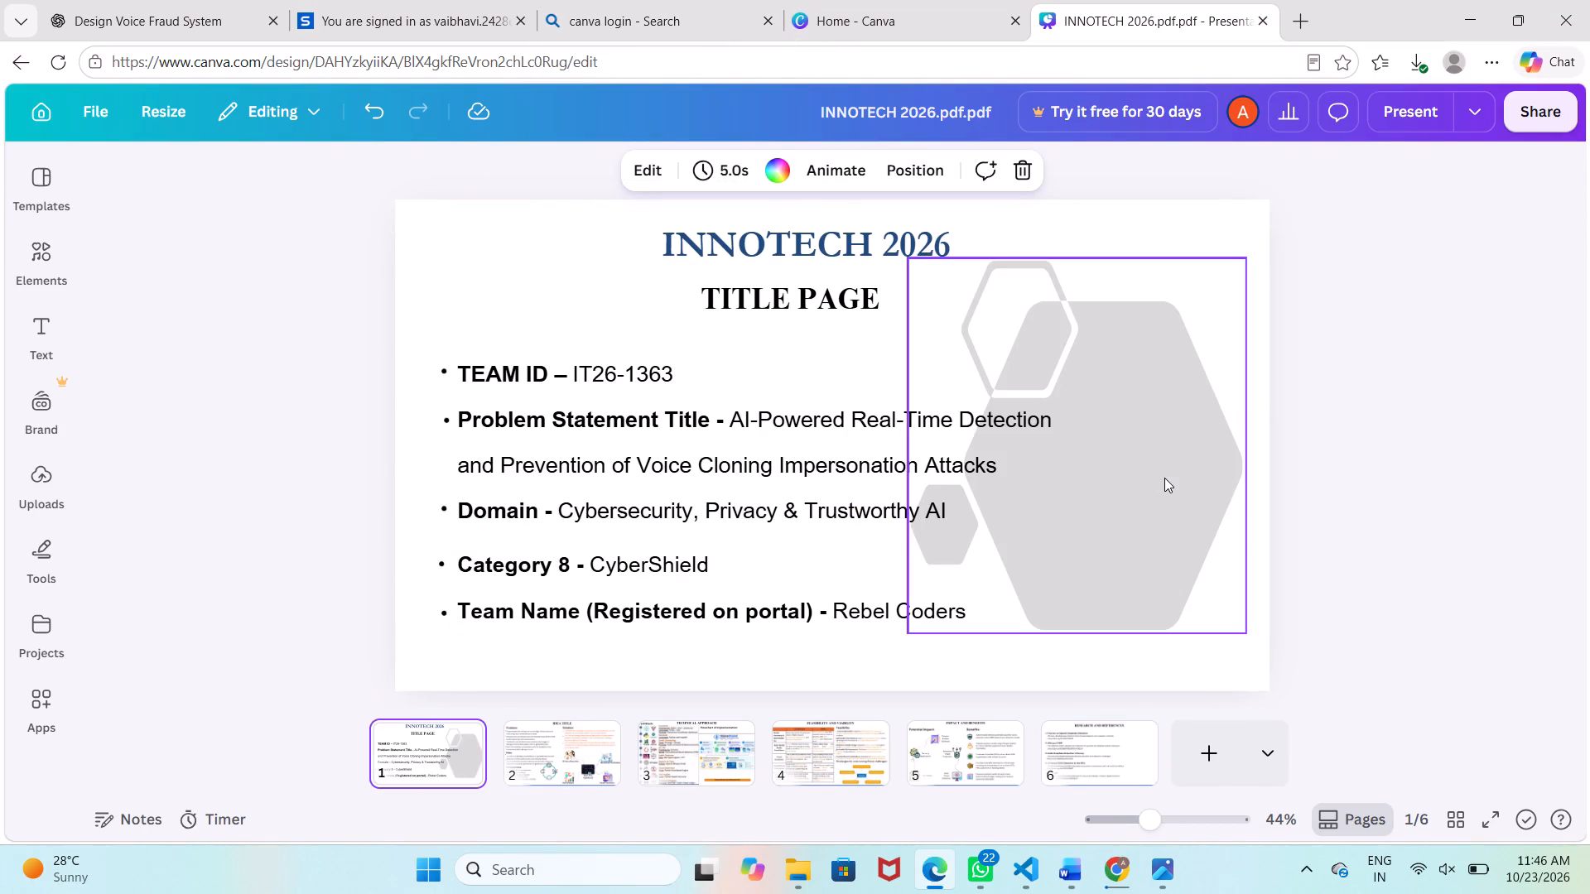